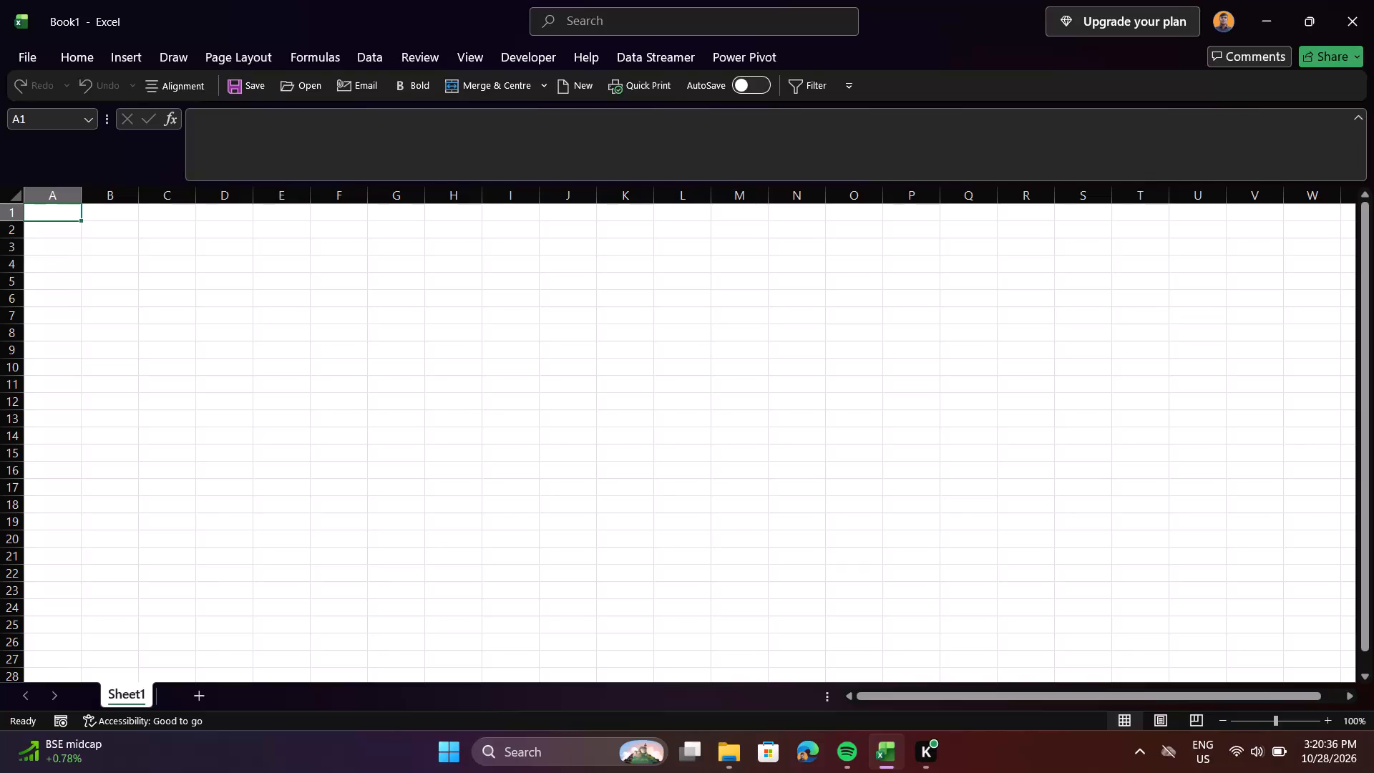
# Open the Excel Sales Dashboard workbook from the Excel Dashboard practice files folder, making Excel the permanent app for .xlsx files.
pyautogui.click(124, 62)
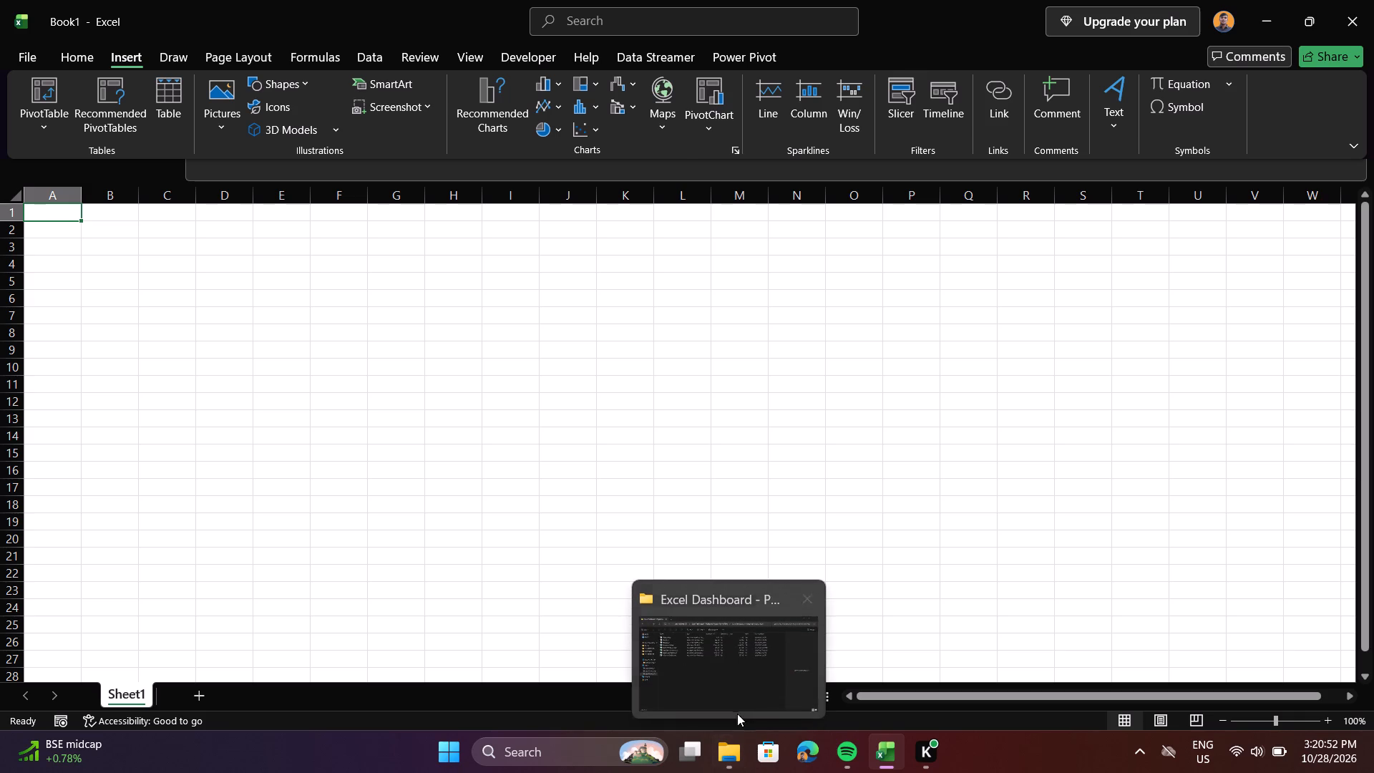
pyautogui.click(738, 700)
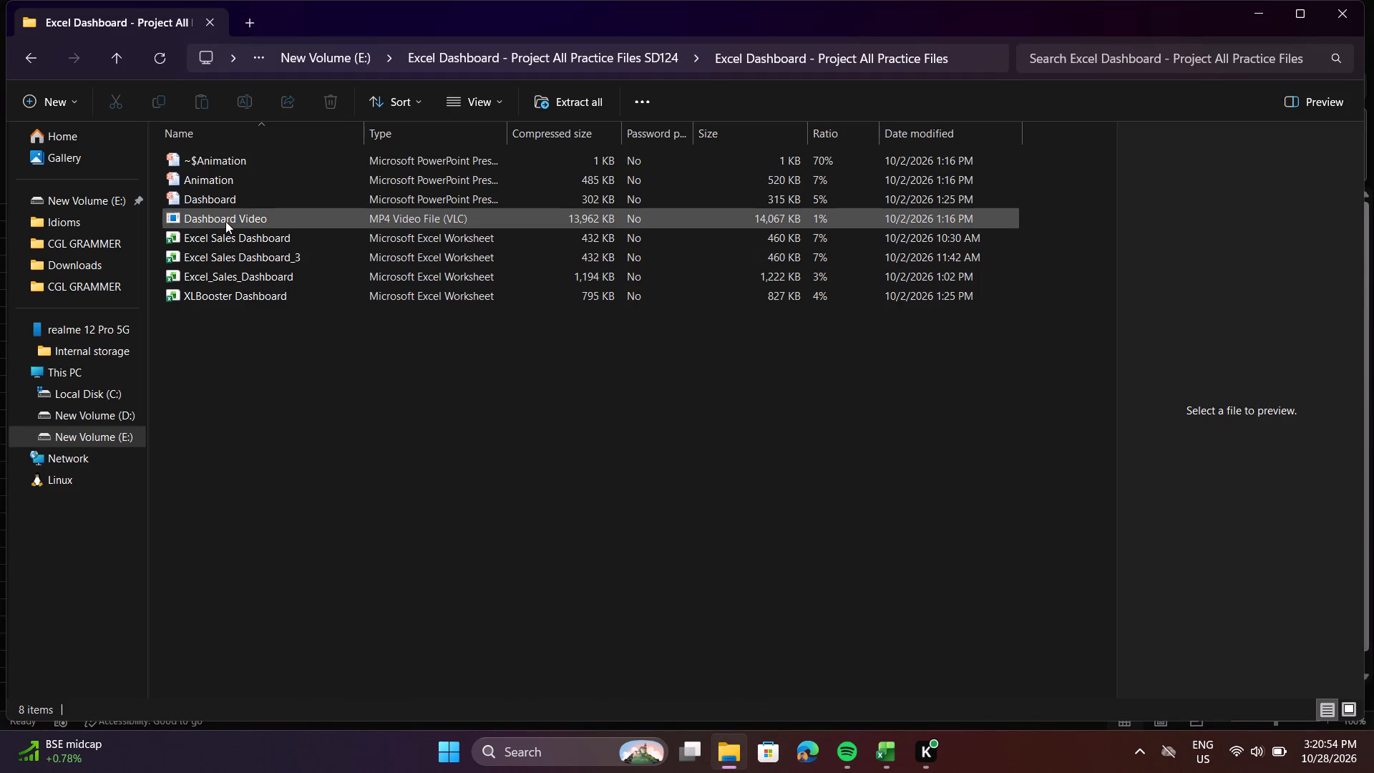
pyautogui.click(230, 234)
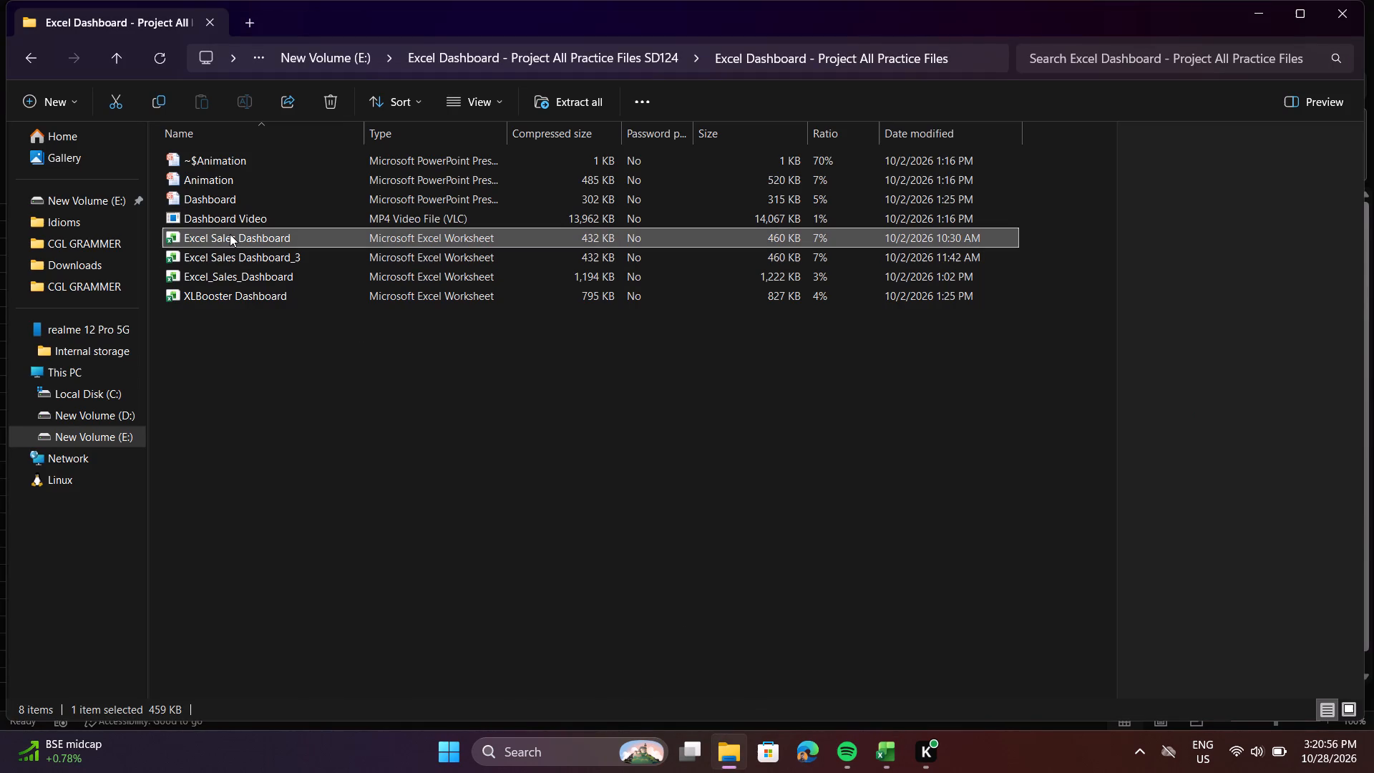
pyautogui.doubleClick(230, 234)
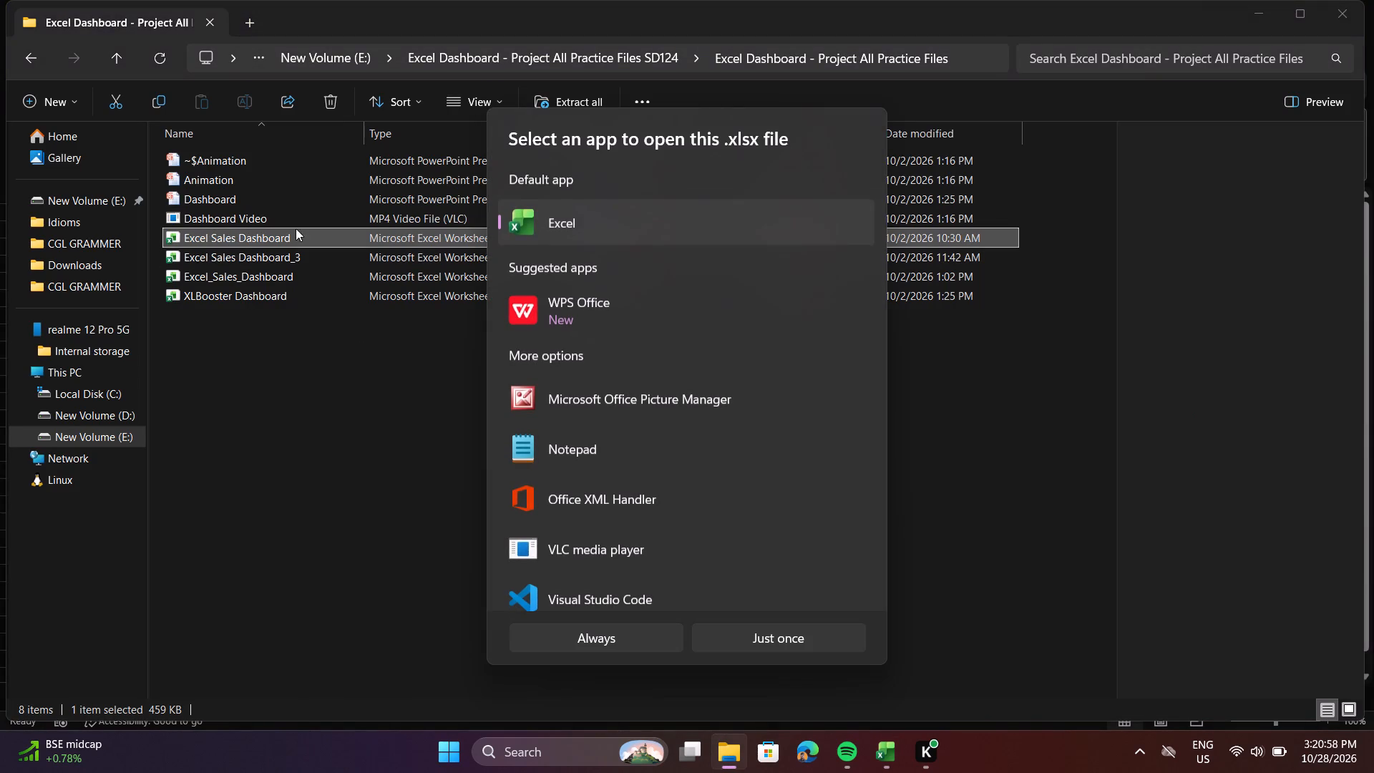
pyautogui.click(608, 638)
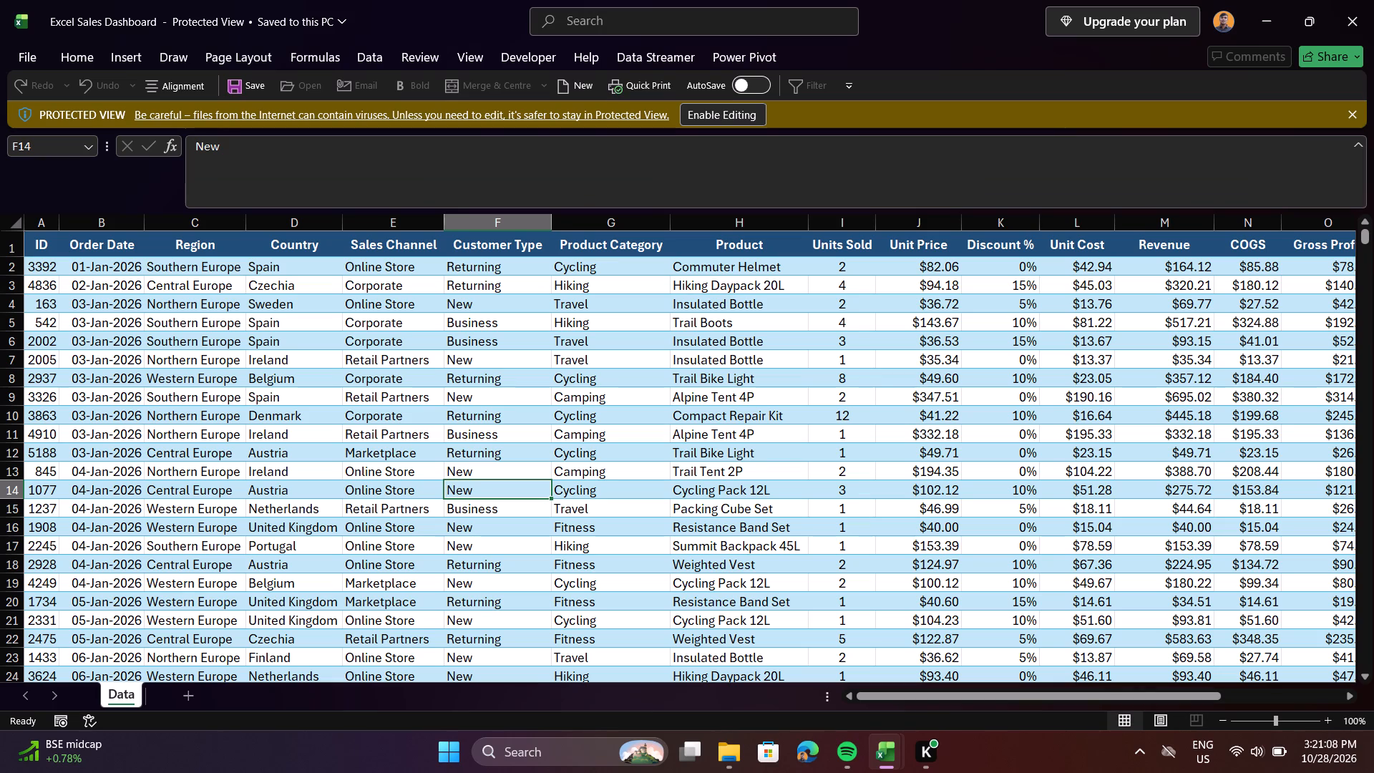
# Examine the sales data table's columns from ID across to Month.
pyautogui.scroll(2, 279, 397)
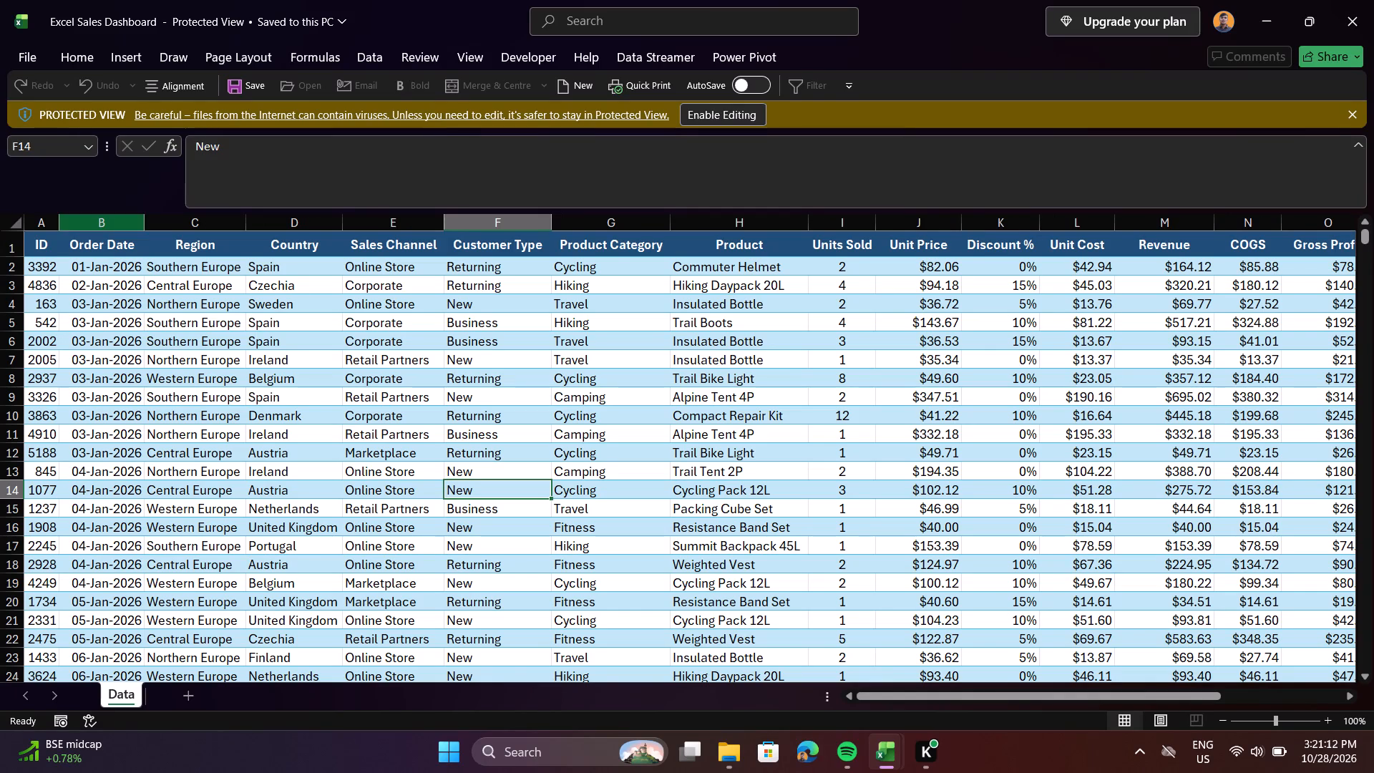
pyautogui.click(59, 222)
pyautogui.click(59, 222)
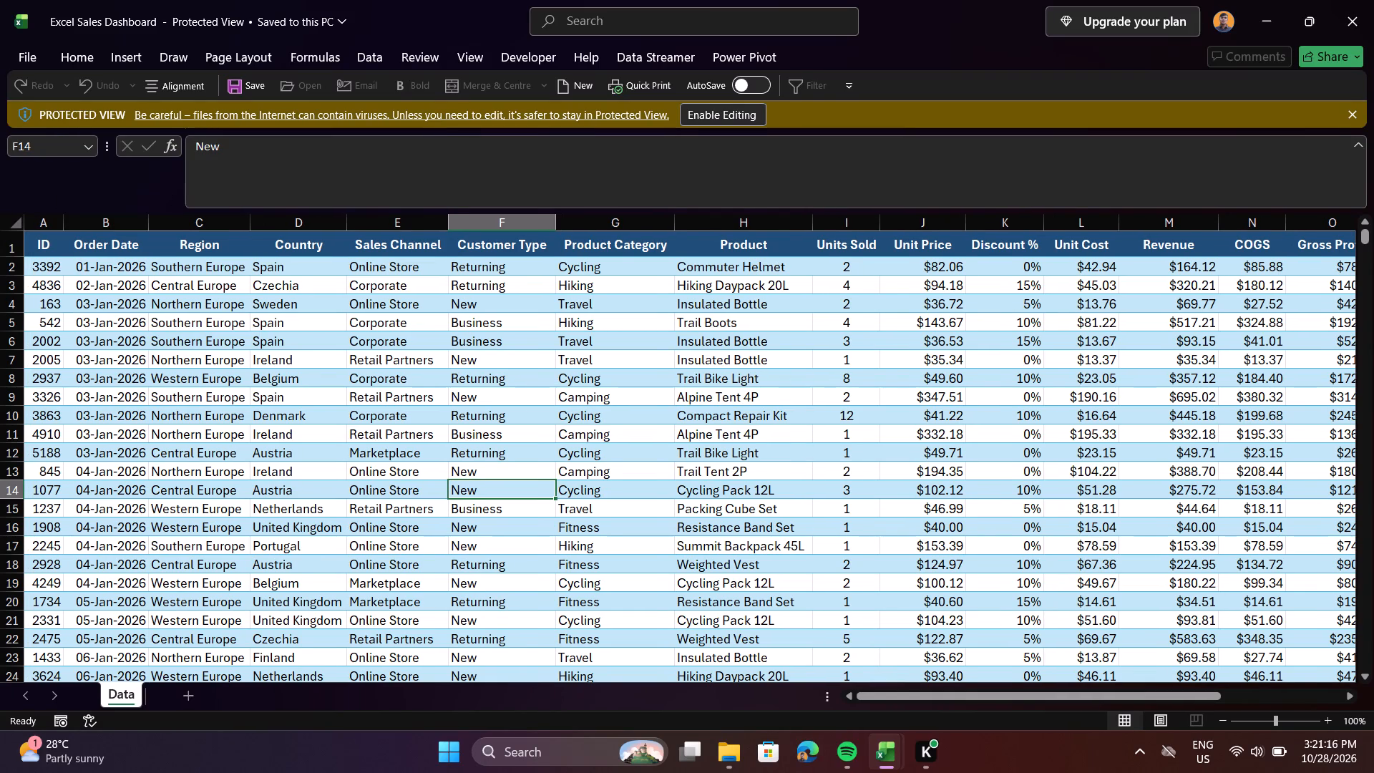
pyautogui.click(149, 225)
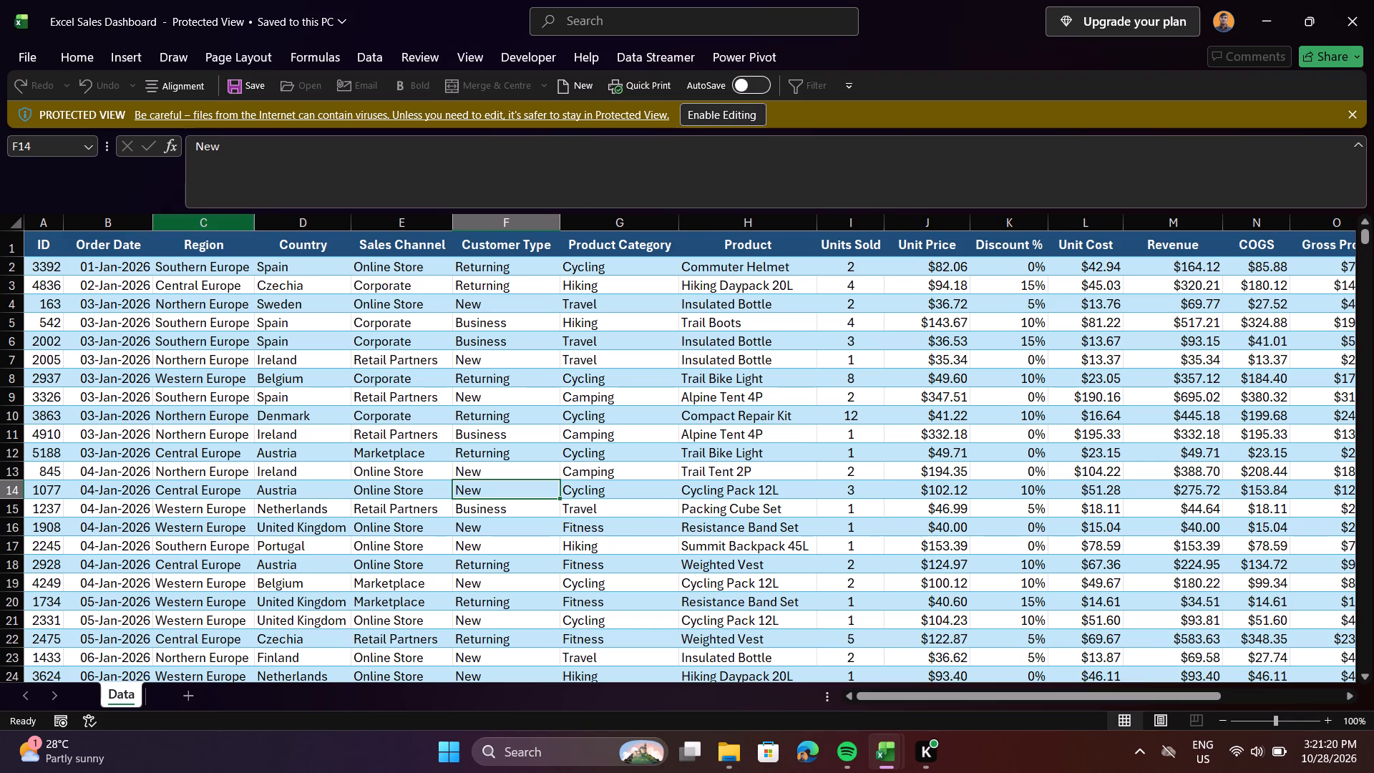
pyautogui.hscroll(-2, 381, 353)
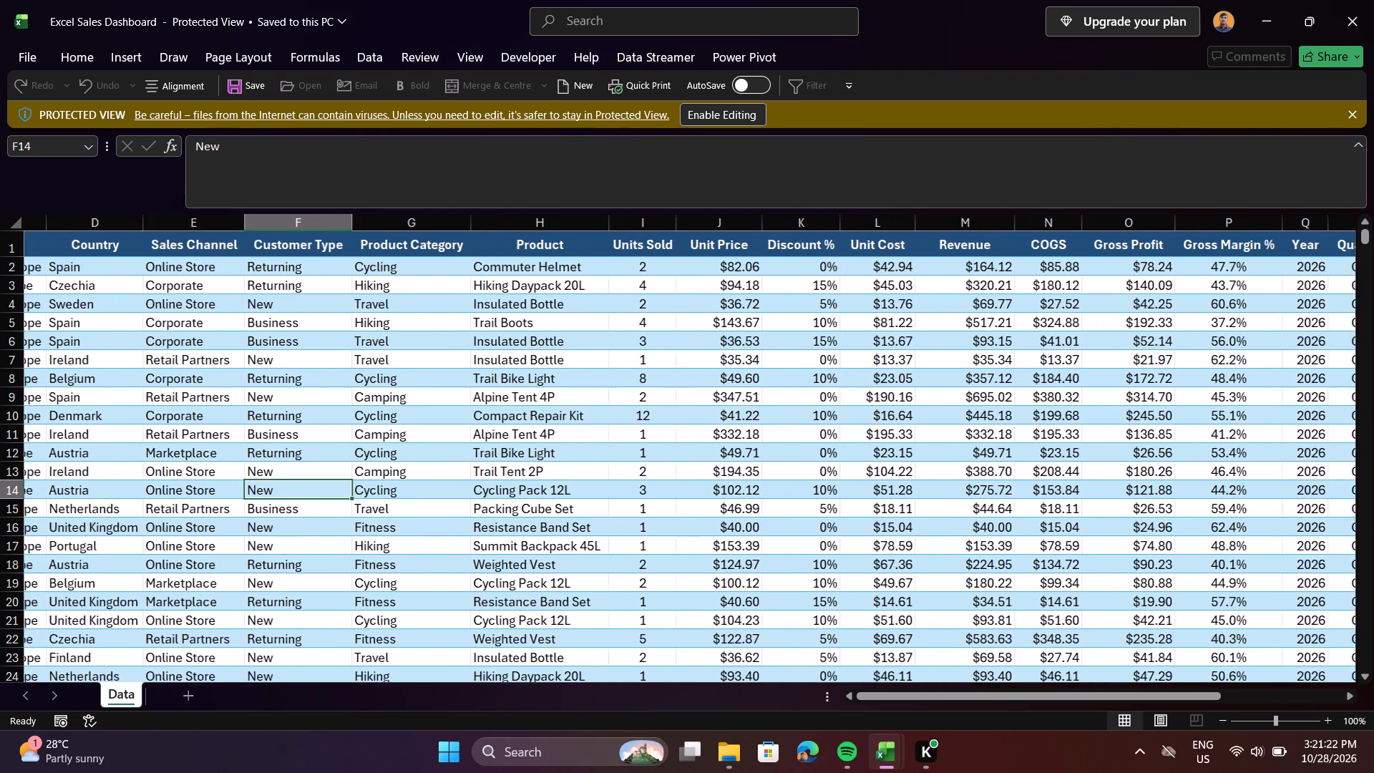
pyautogui.hscroll(-2, 381, 353)
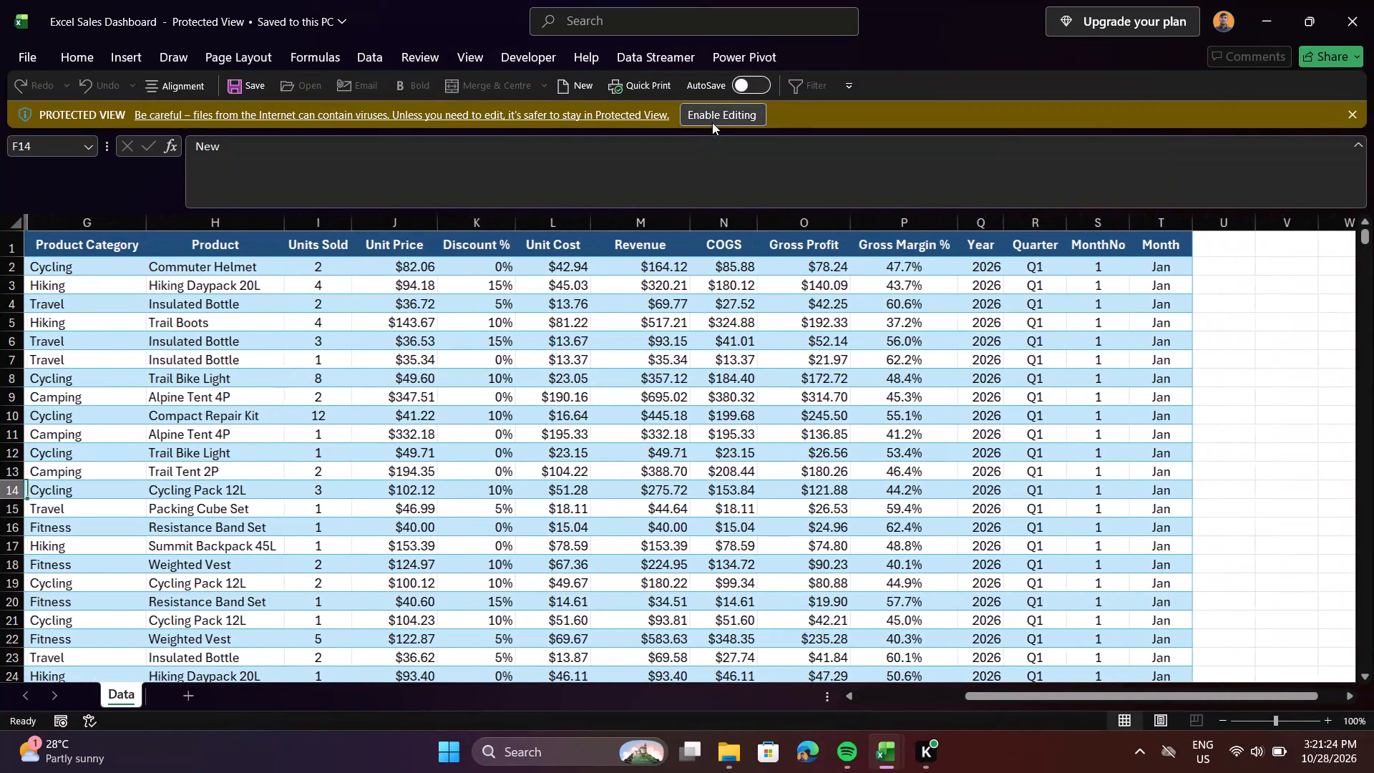
# Enable editing of the protected Excel Sales Dashboard workbook.
pyautogui.click(712, 120)
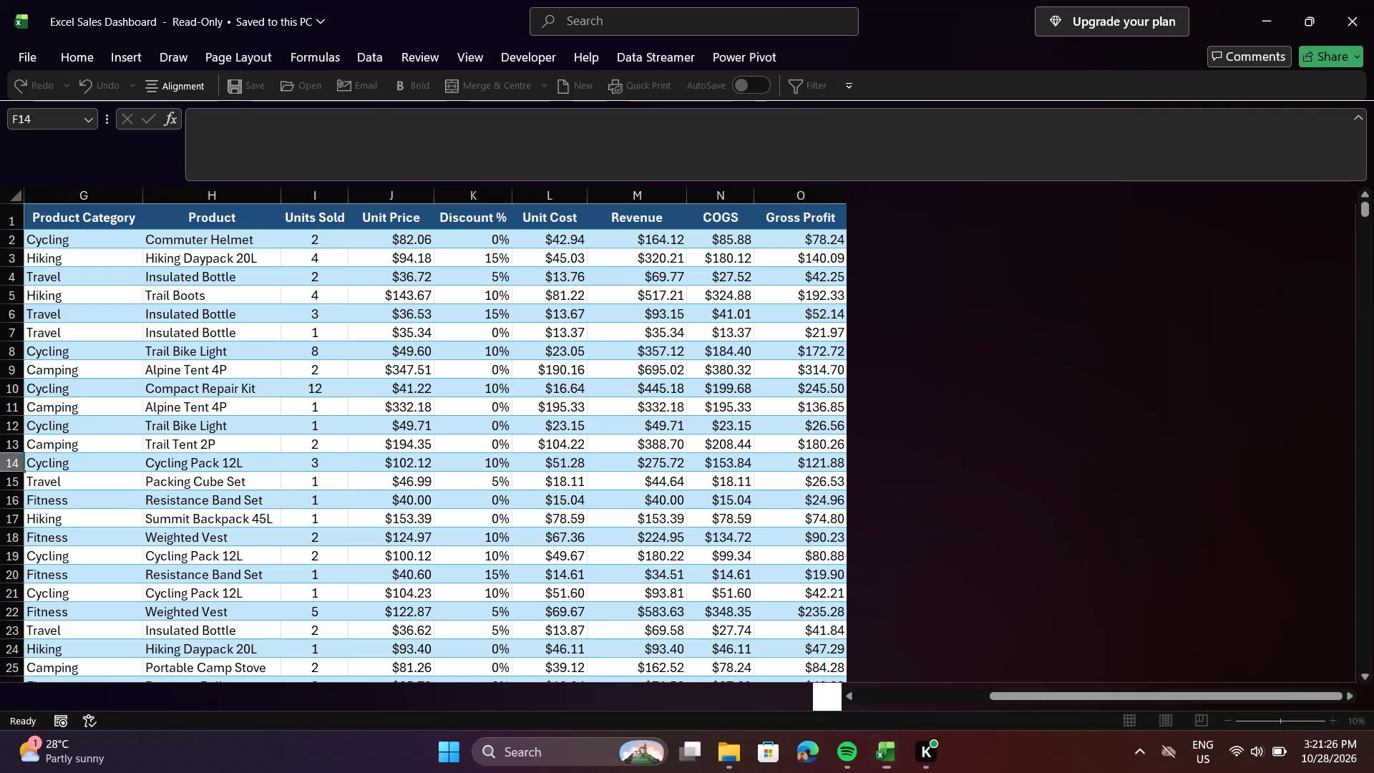
pyautogui.hscroll(4, 563, 384)
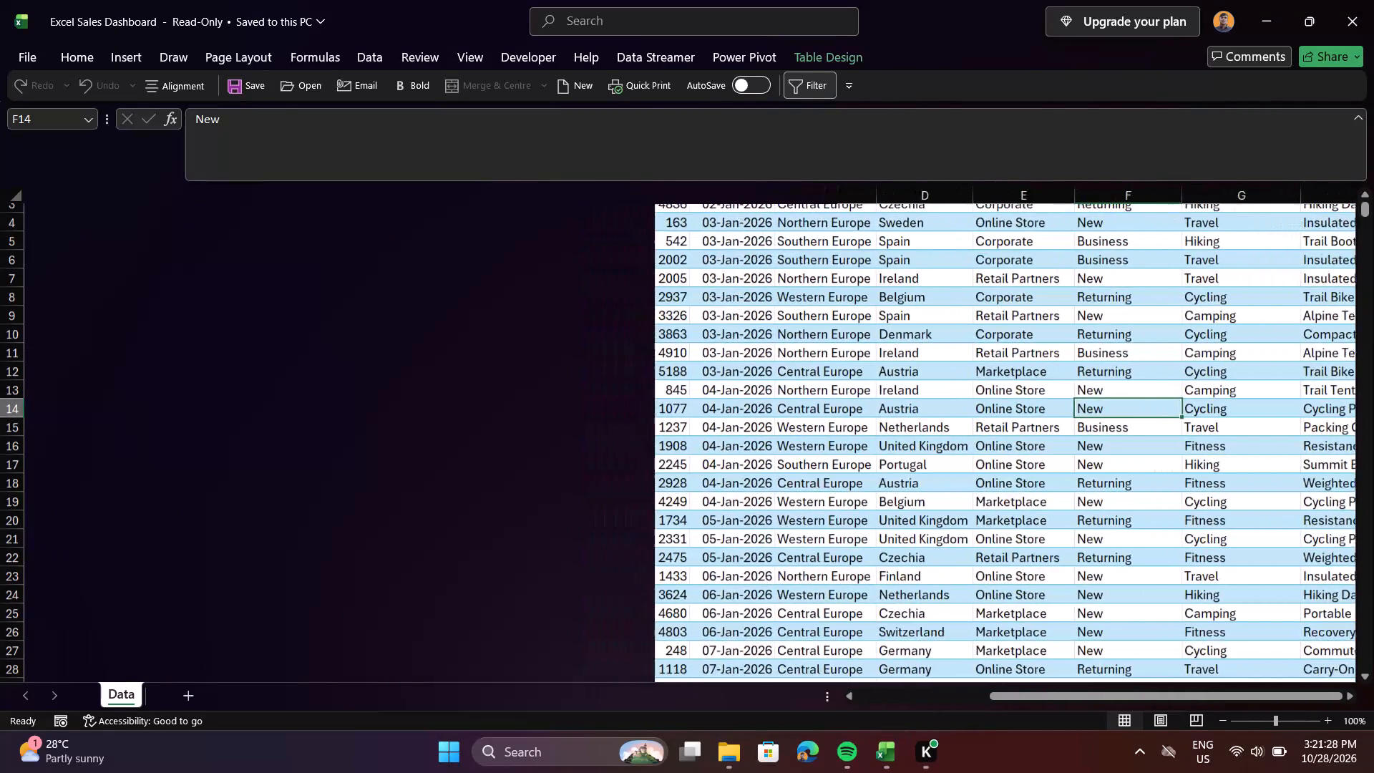
pyautogui.hscroll(-7, 563, 384)
pyautogui.scroll(1, 580, 399)
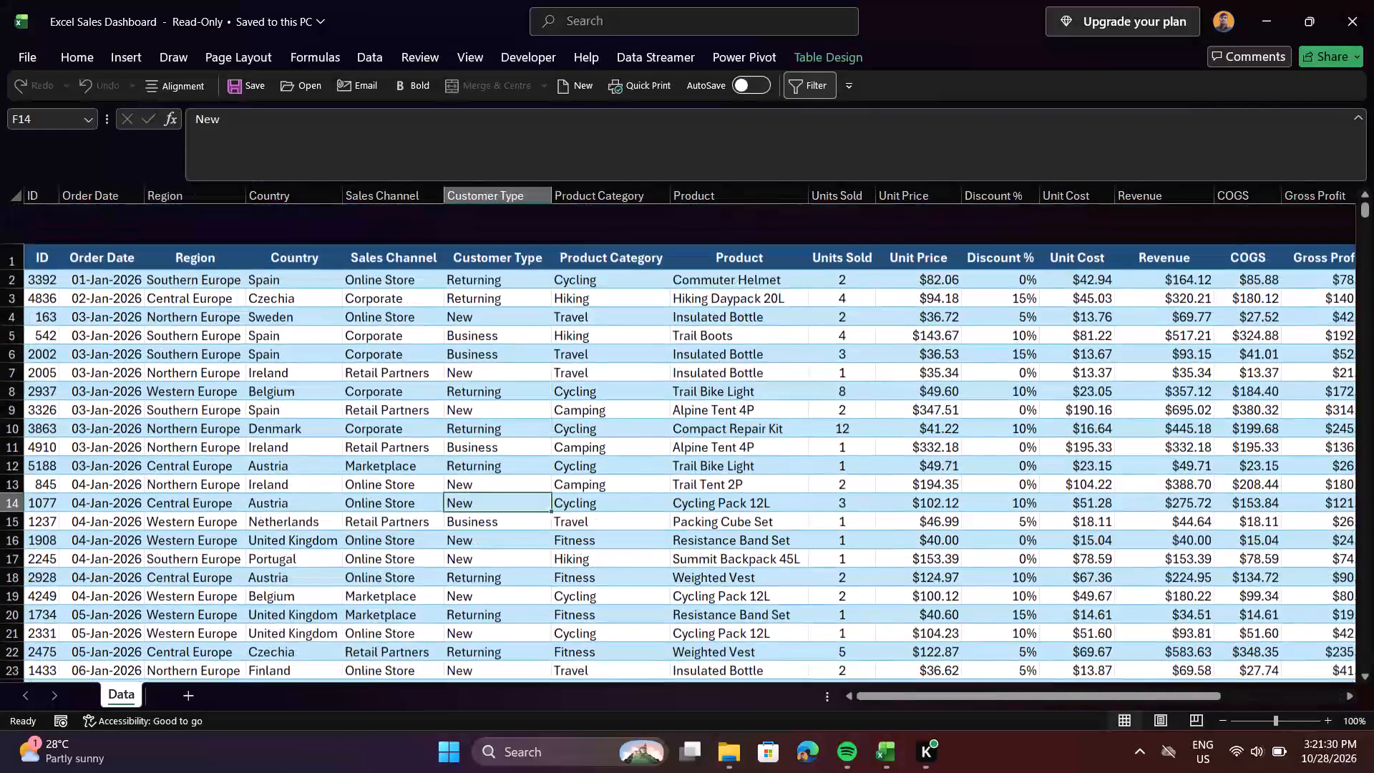
pyautogui.scroll(1, 580, 399)
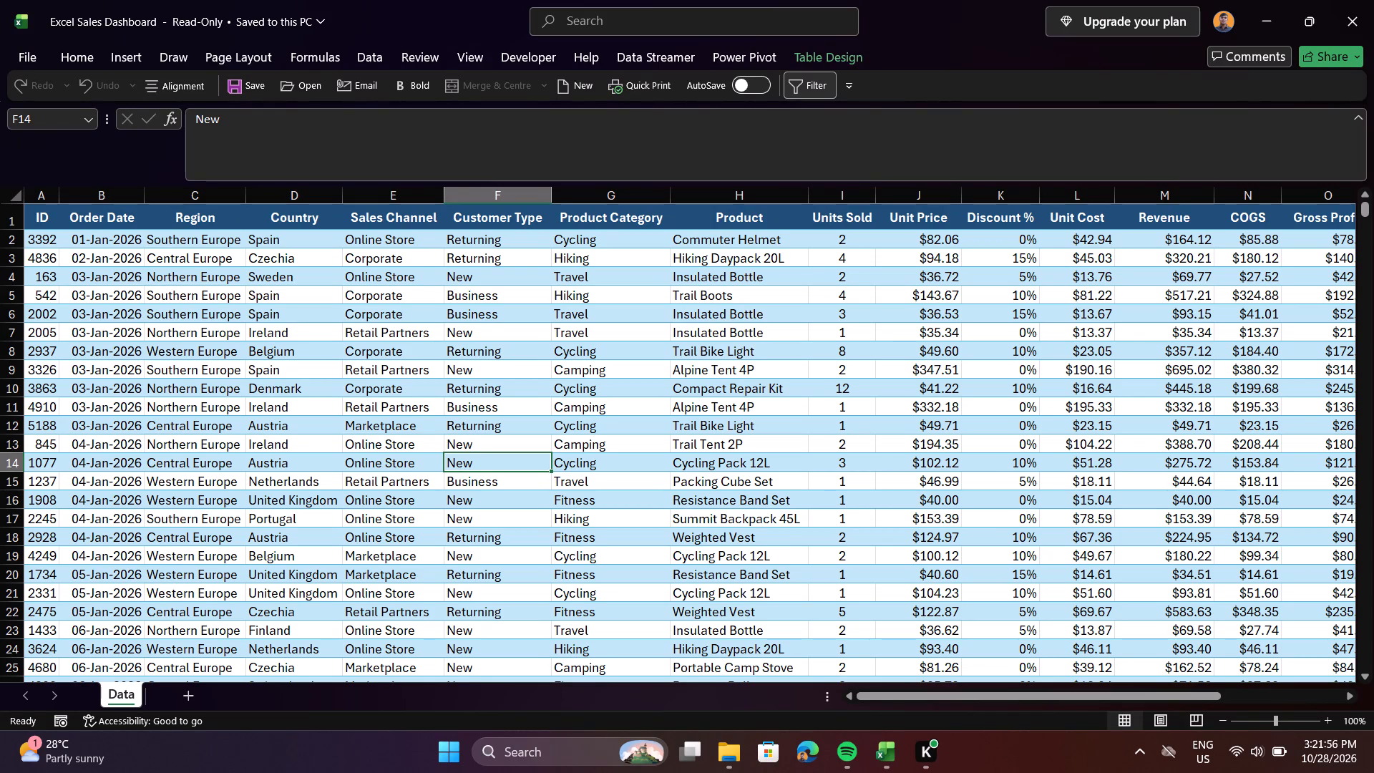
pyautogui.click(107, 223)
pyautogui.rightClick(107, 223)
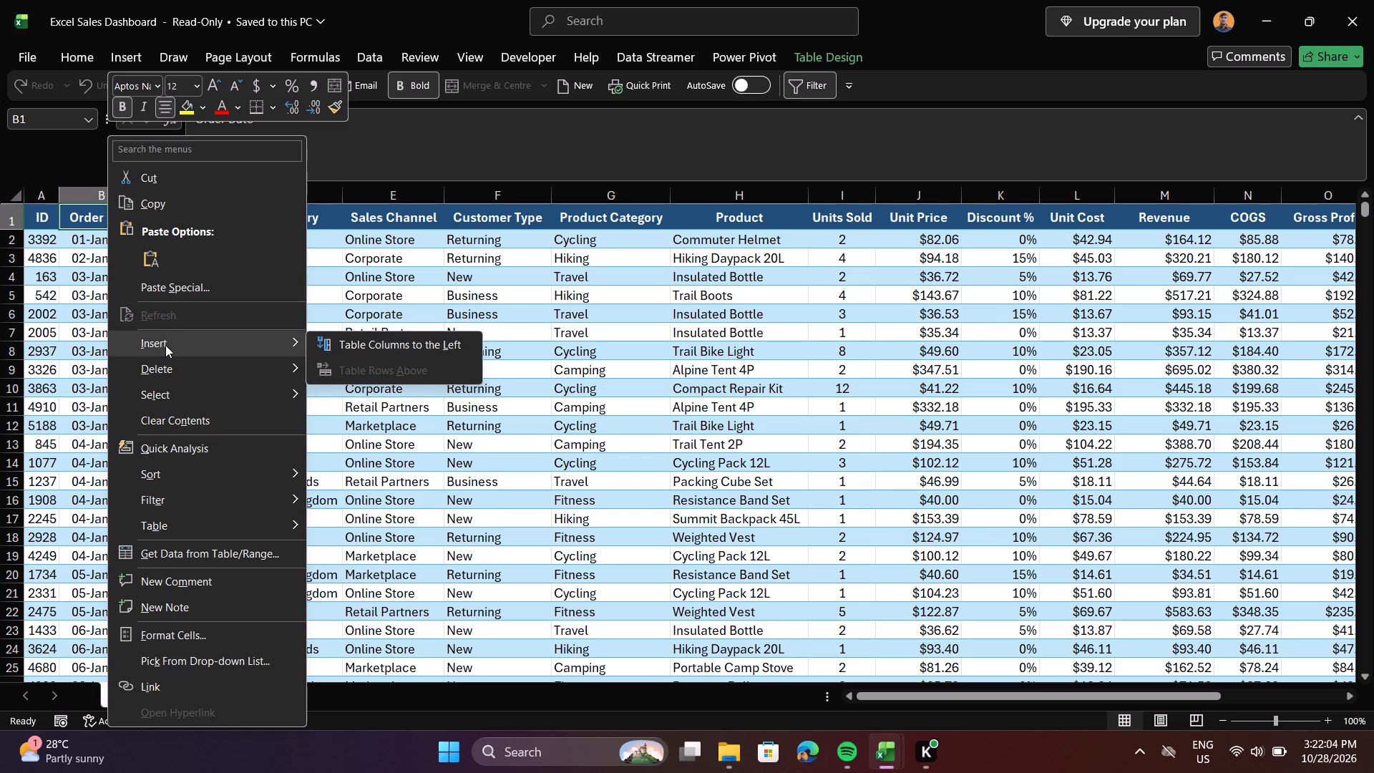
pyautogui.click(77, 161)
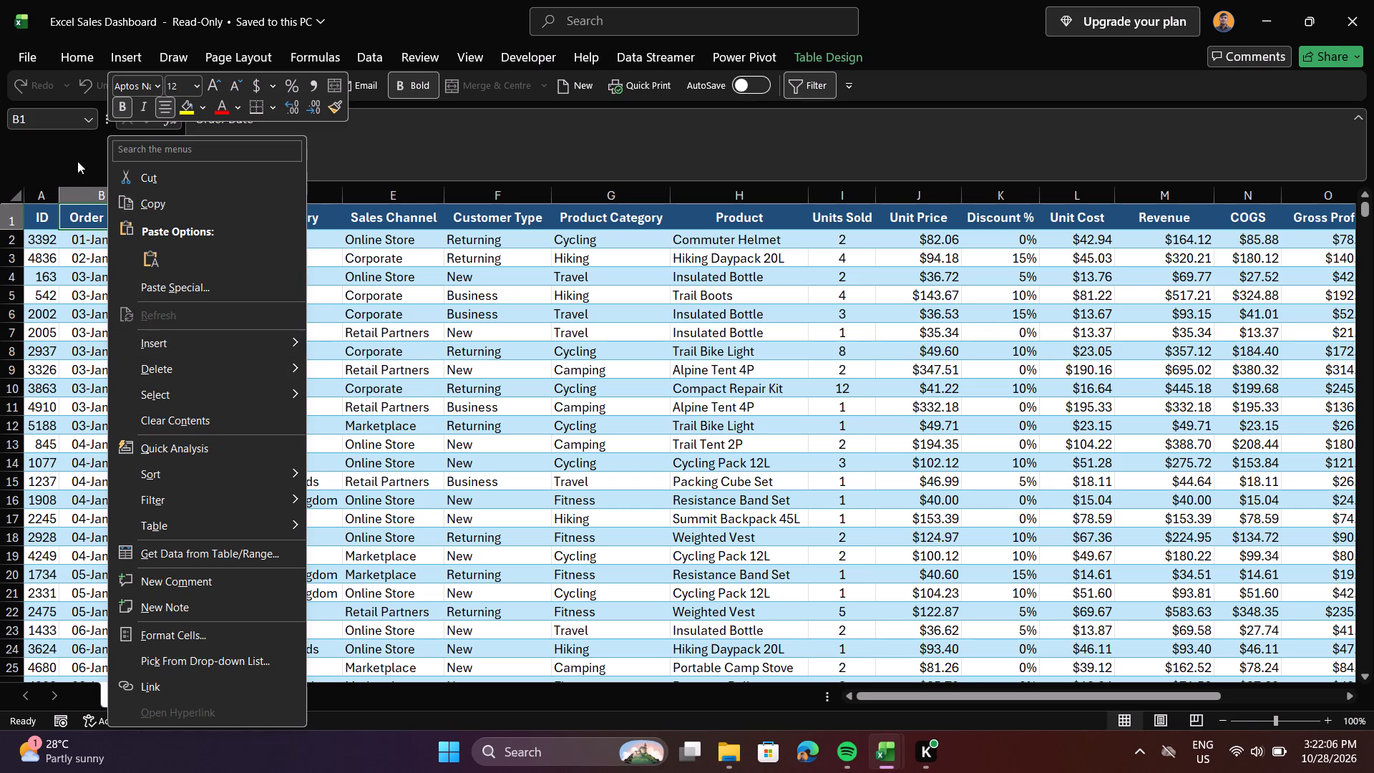
# Insert a new column between the Order Date and Region columns.
pyautogui.click(161, 195)
pyautogui.rightClick(161, 195)
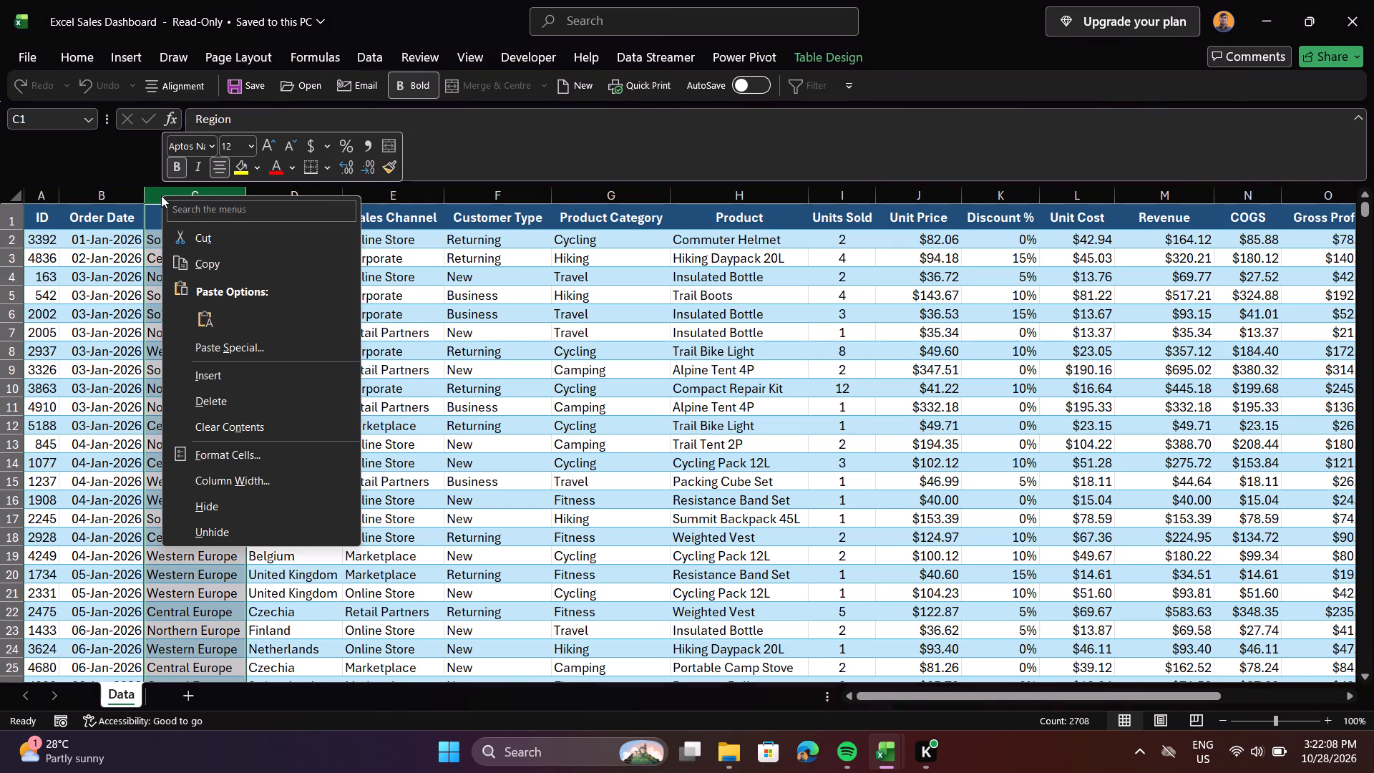
pyautogui.click(211, 375)
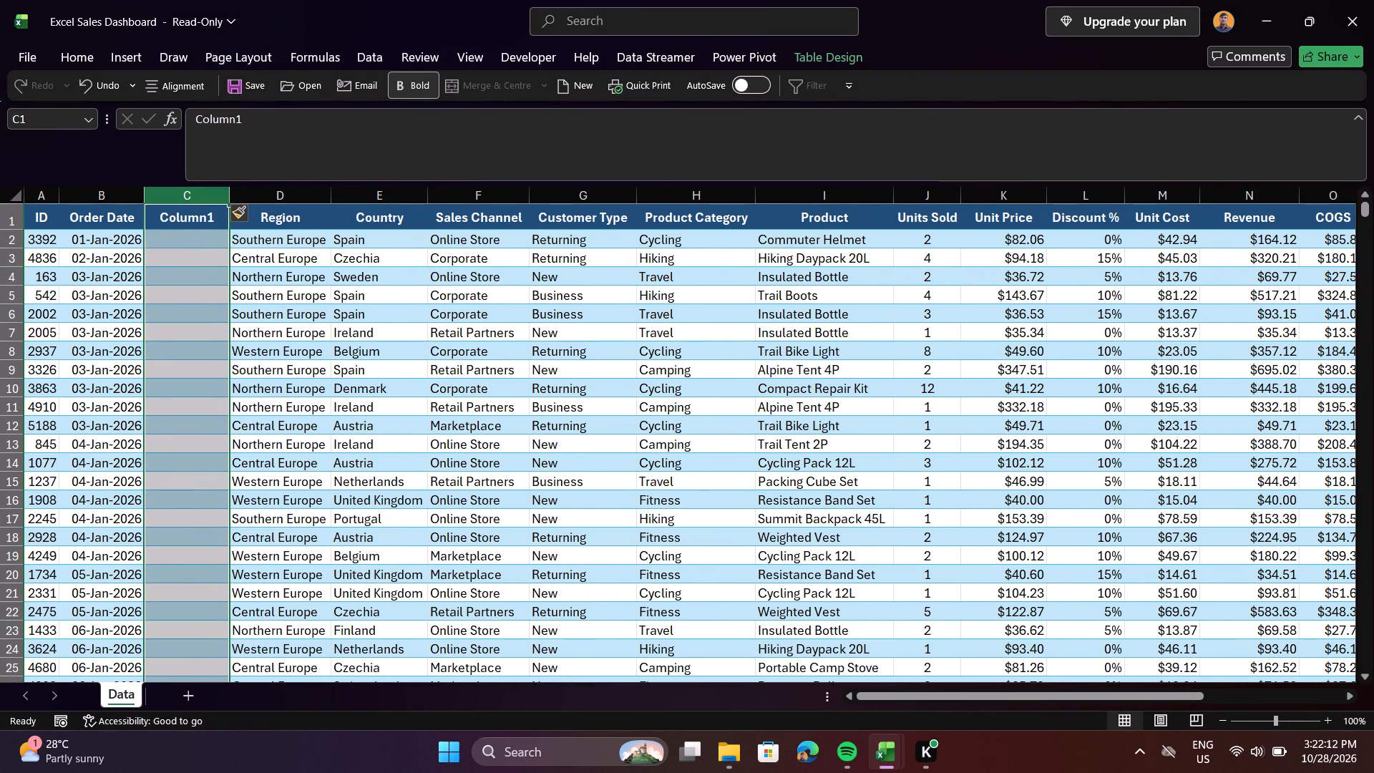
# Rename the inserted column's header in C1 as Year.
pyautogui.doubleClick(205, 223)
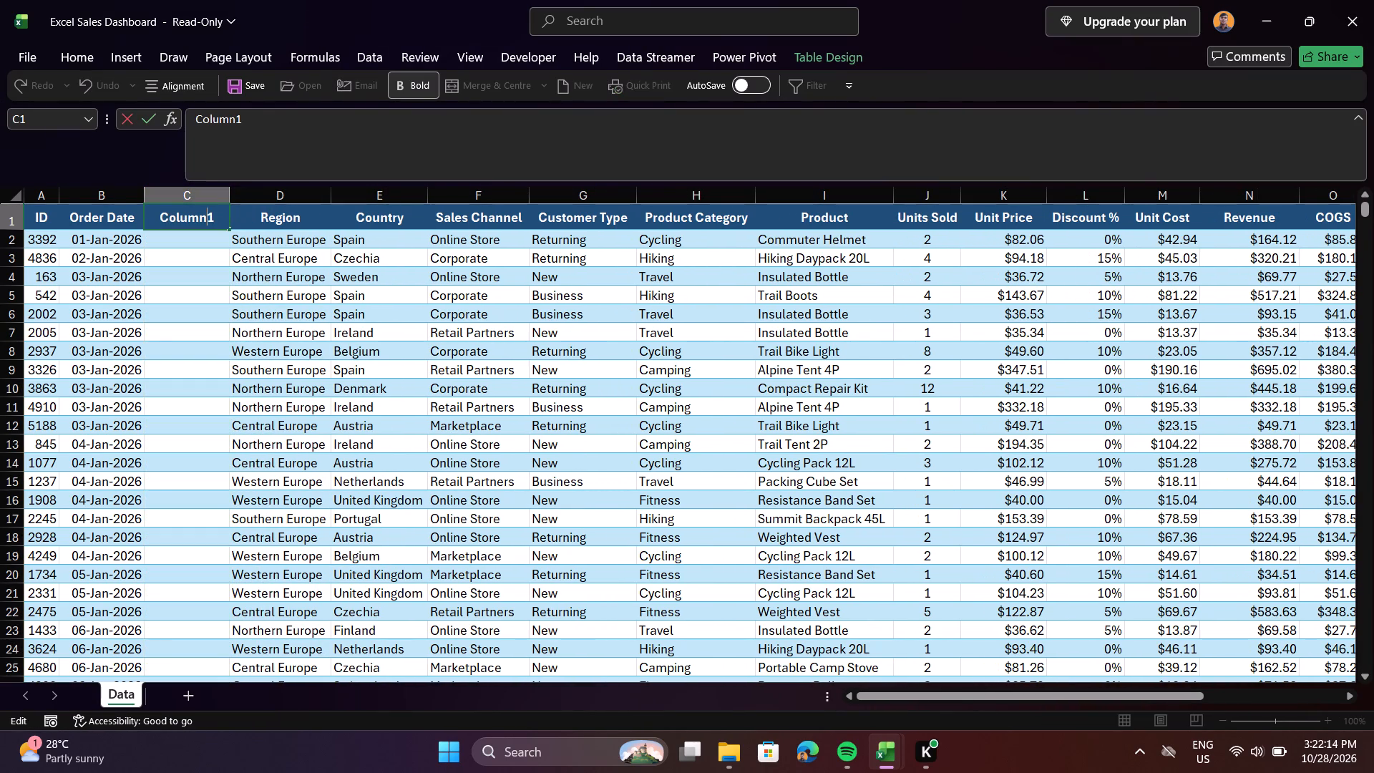
pyautogui.click(218, 223)
pyautogui.press('BackSpace')
pyautogui.press('BackSpace')
pyautogui.press('BackSpace')
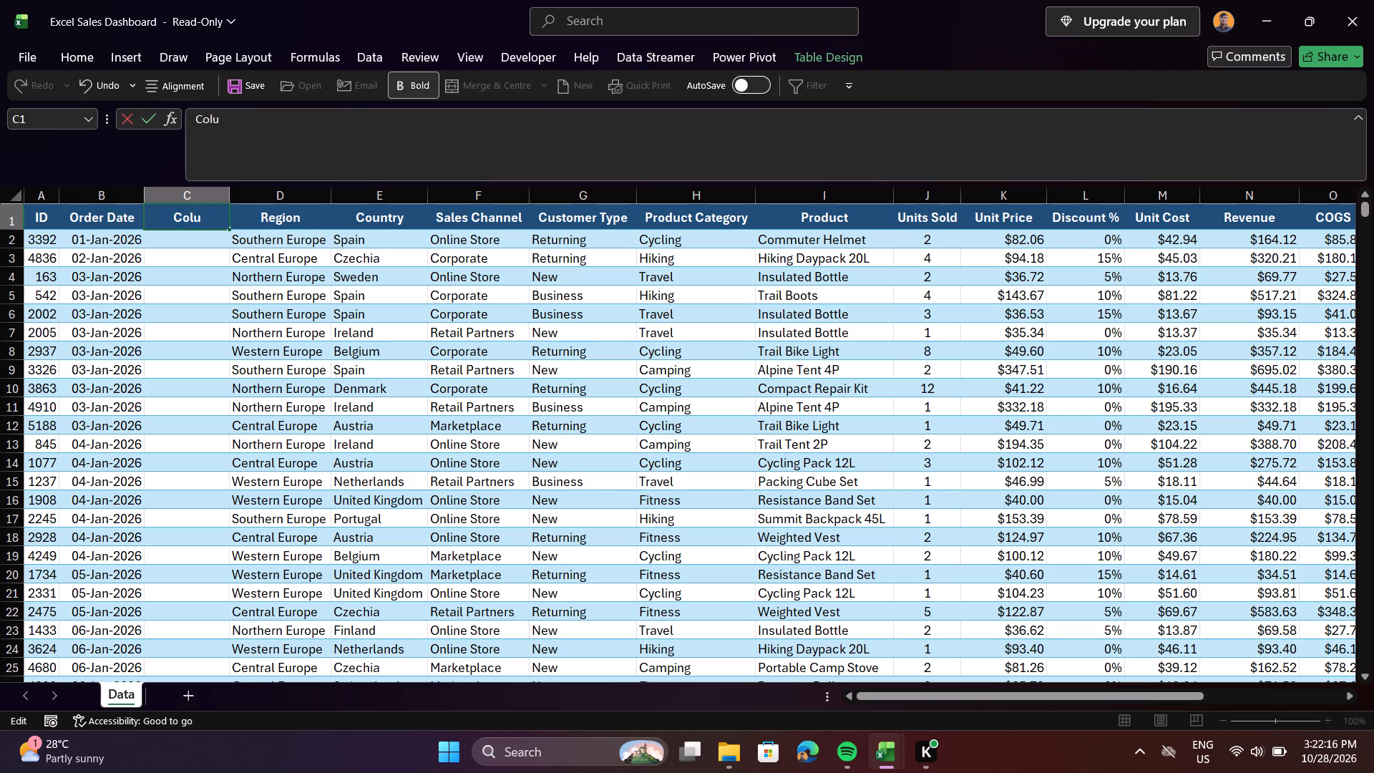
pyautogui.press('BackSpace')
pyautogui.press('BackSpace')
pyautogui.press('BackSpace')
pyautogui.press('BackSpace')
pyautogui.press('BackSpace')
pyautogui.press('BackSpace')
pyautogui.press('BackSpace')
pyautogui.press('BackSpace')
pyautogui.press('BackSpace')
pyautogui.press('BackSpace')
pyautogui.write('year')
pyautogui.press('BackSpace')
pyautogui.press('BackSpace')
pyautogui.press('BackSpace')
pyautogui.press('BackSpace')
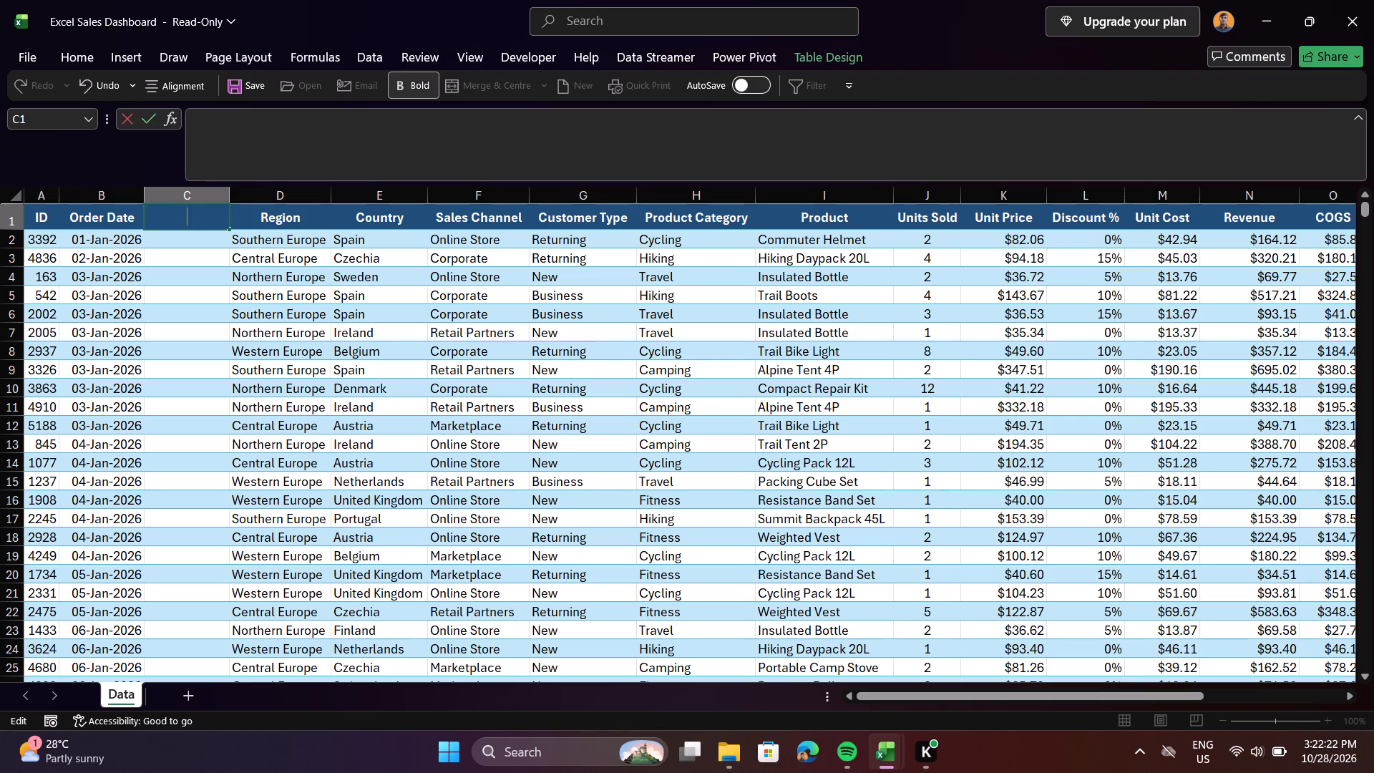
pyautogui.press('y')
pyautogui.write('ea')
pyautogui.press('r')
pyautogui.press('Return')
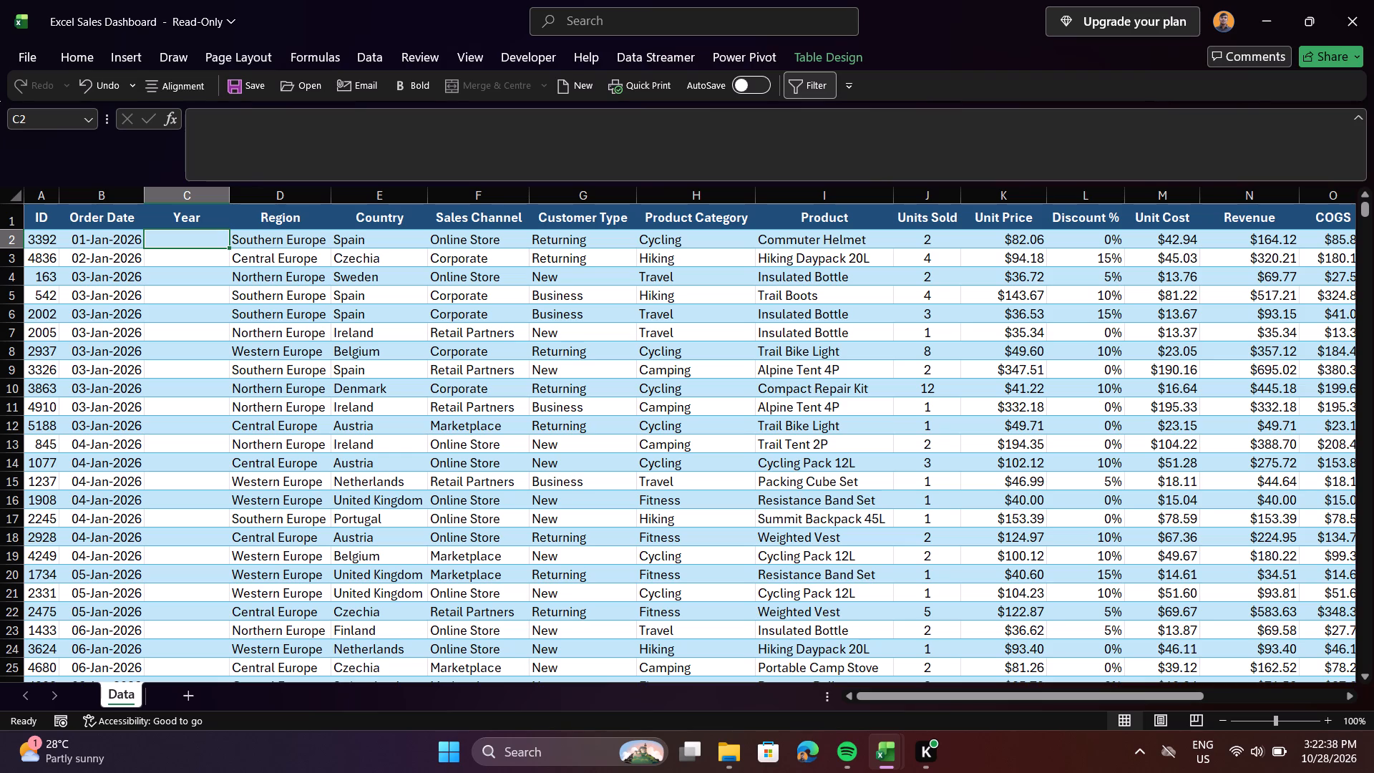
# Fill the Year column with the formula =YEAR([@[Order Date]]), entered in C2.
pyautogui.click(180, 238)
pyautogui.press('=')
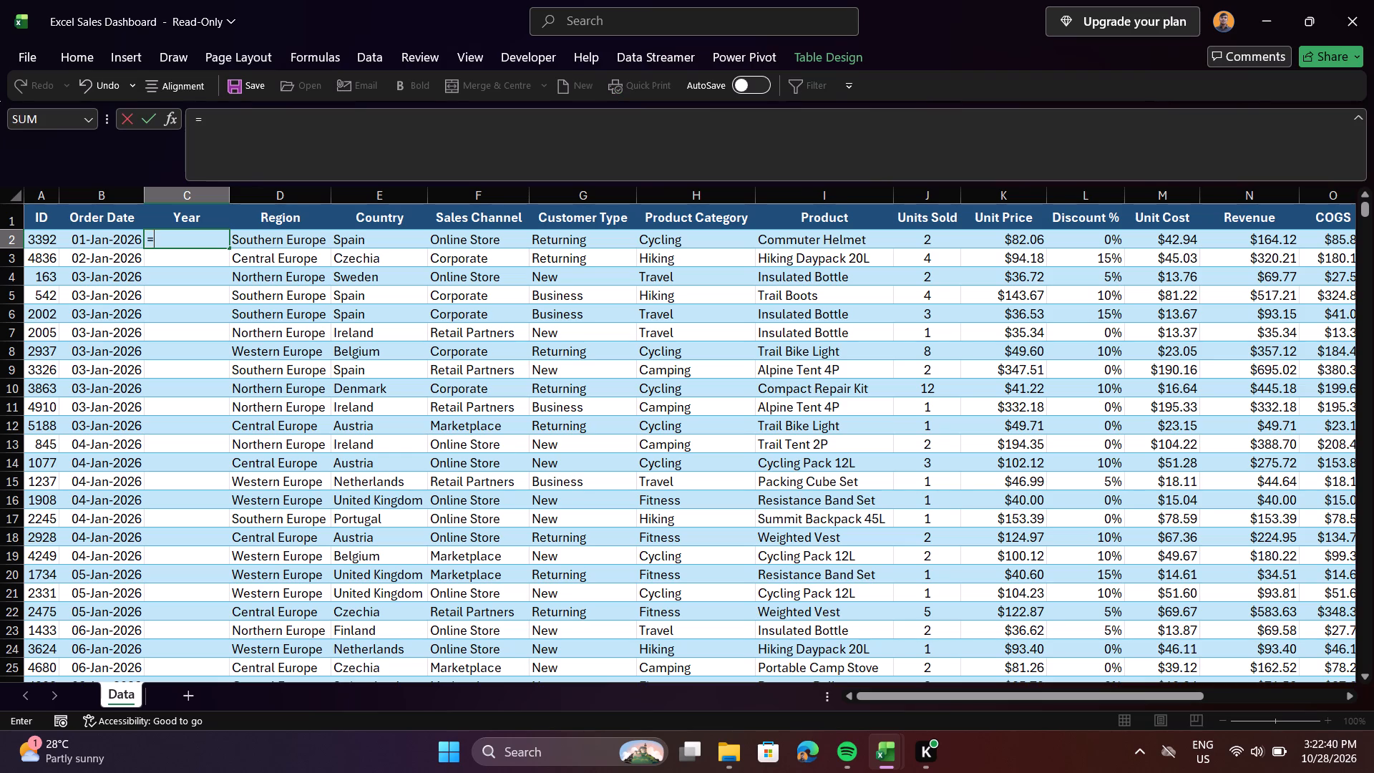
pyautogui.write('yea')
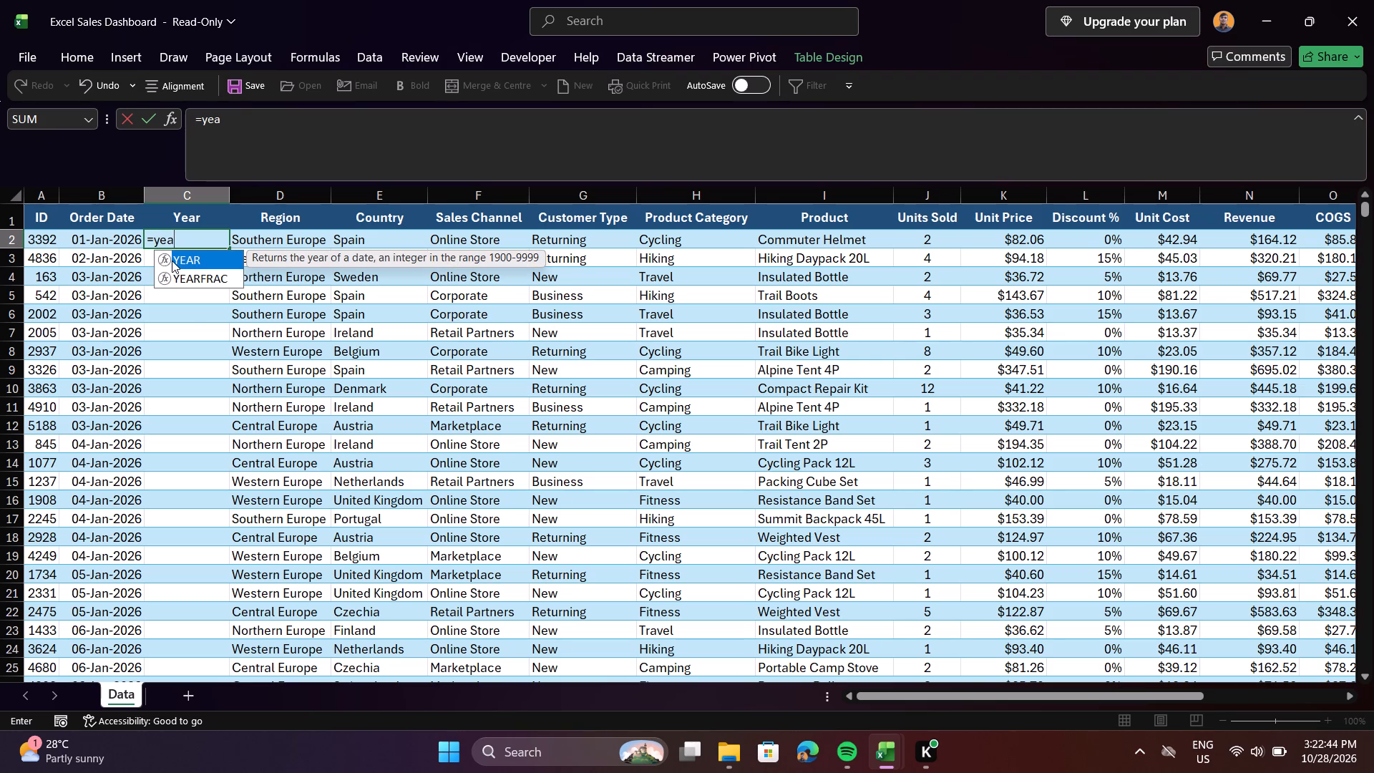
pyautogui.click(172, 261)
pyautogui.press('Tab')
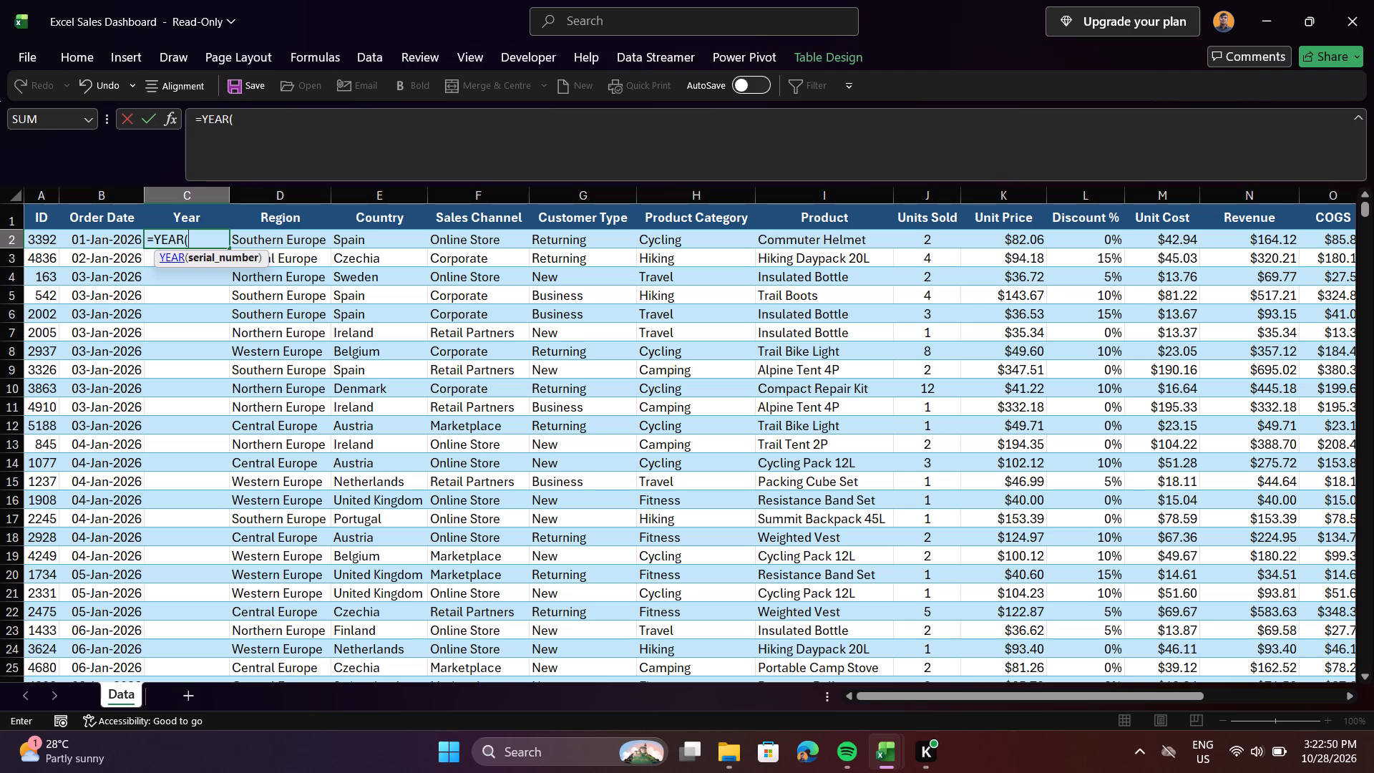
pyautogui.click(114, 237)
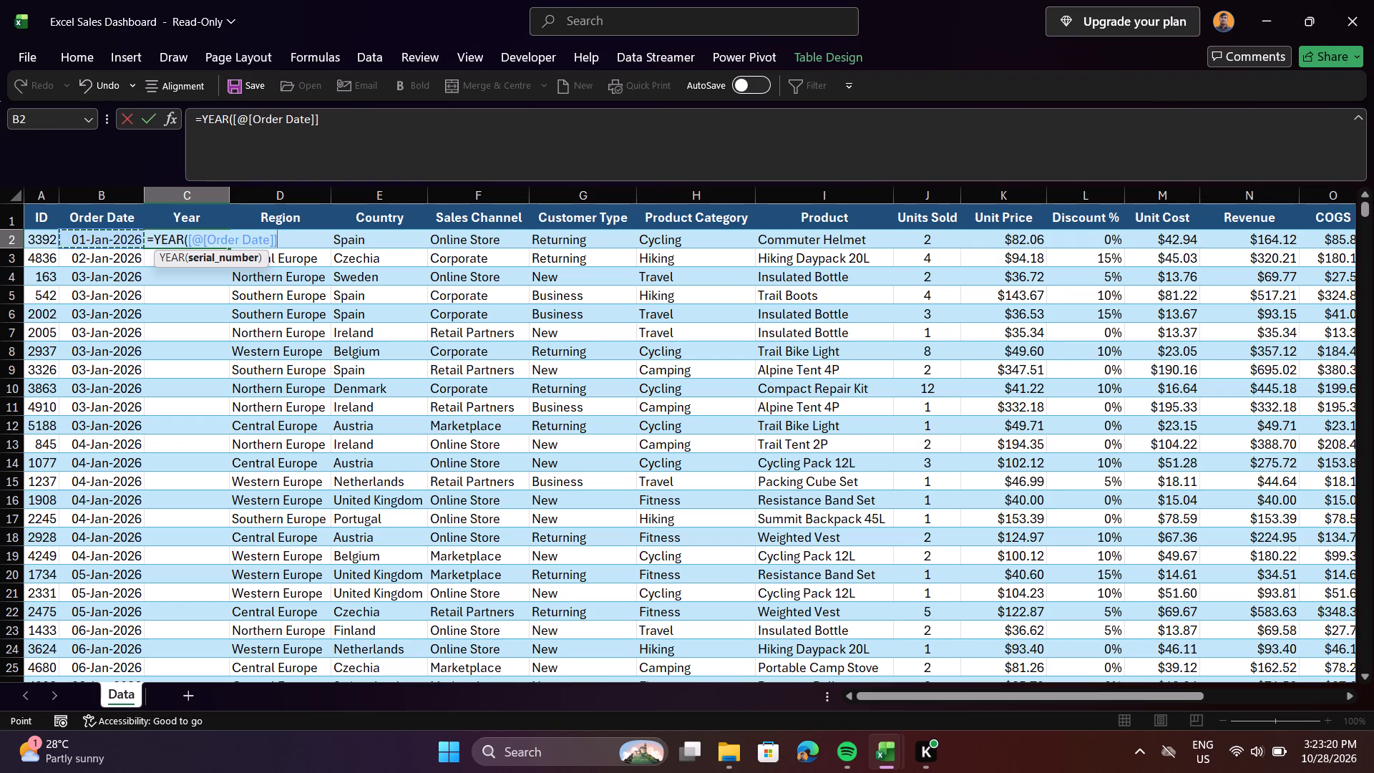
pyautogui.press('Return')
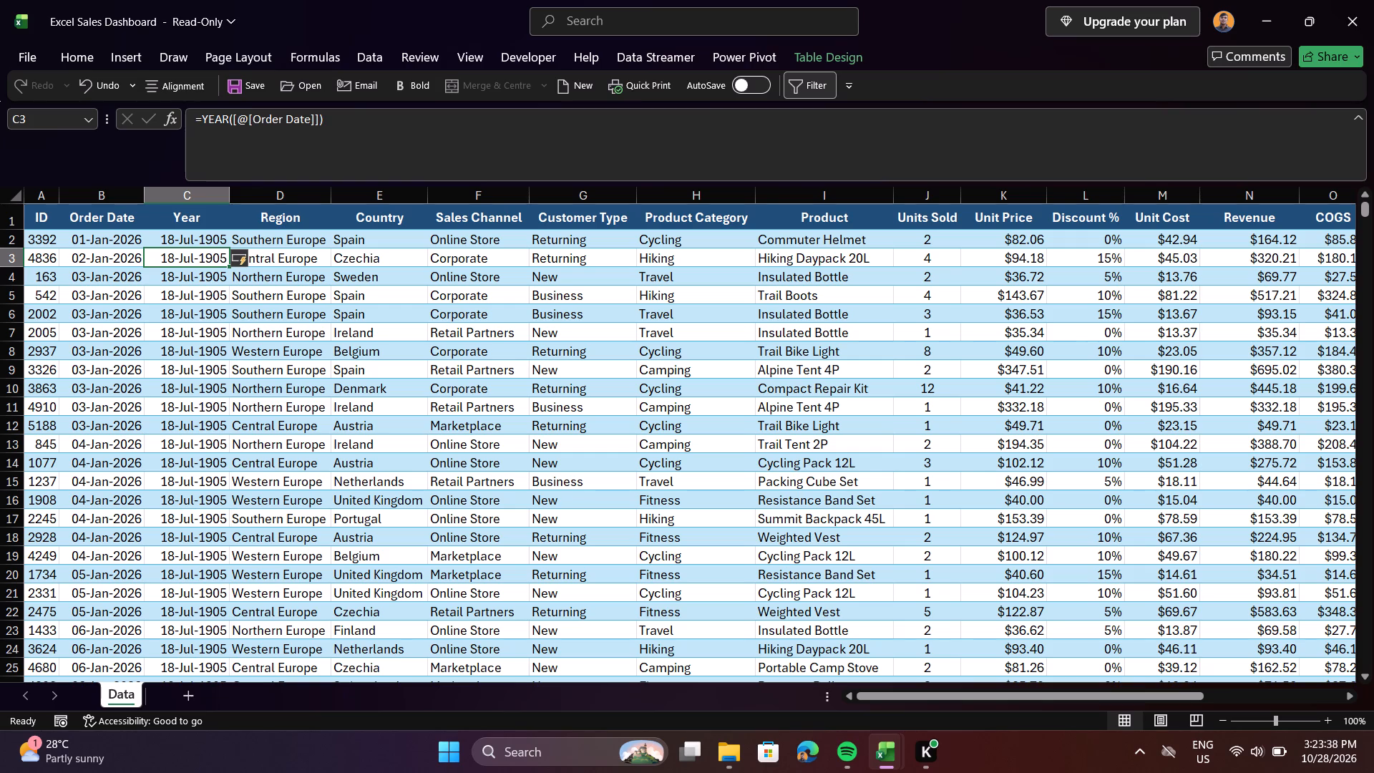
# Apply the General number format to the entire Year column.
pyautogui.click(189, 240)
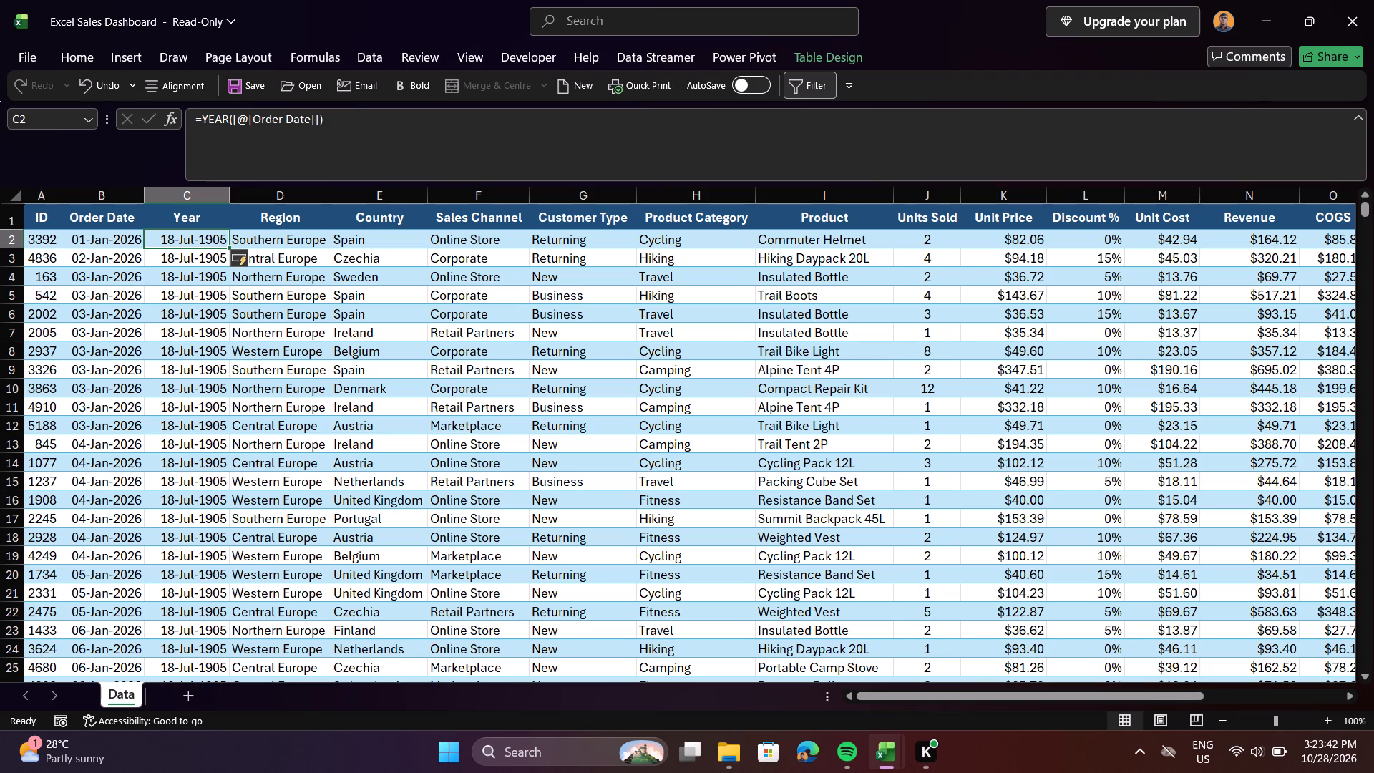
pyautogui.doubleClick(187, 213)
pyautogui.click(204, 247)
pyautogui.click(210, 220)
pyautogui.click(205, 197)
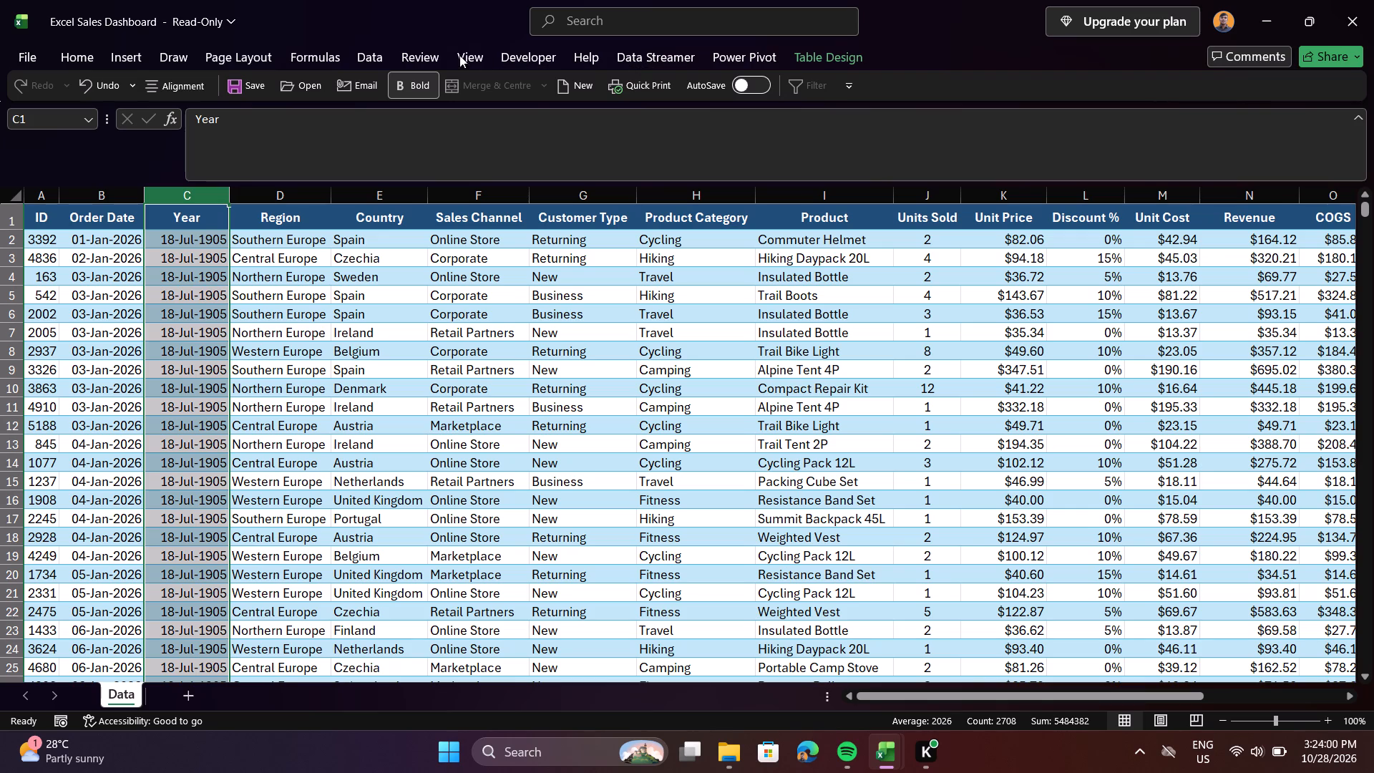
pyautogui.click(380, 54)
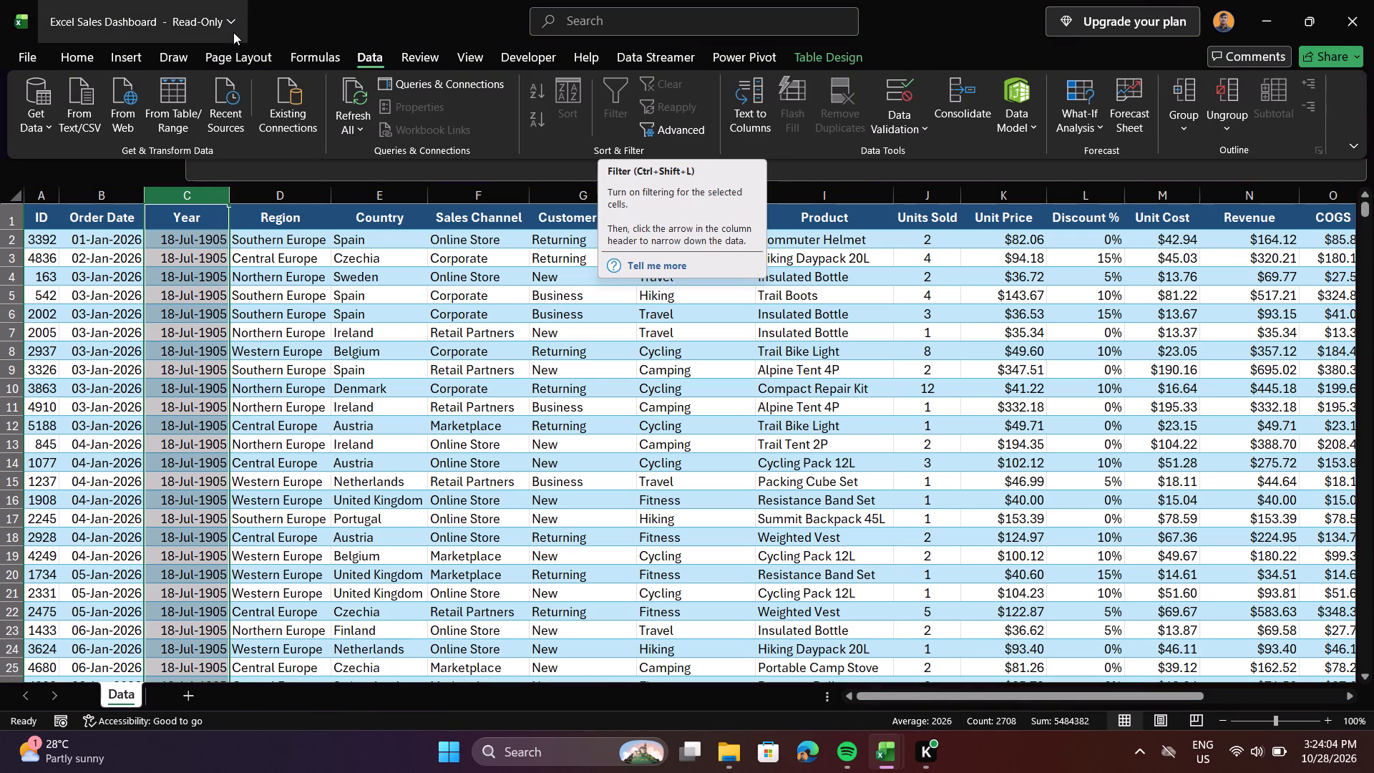
pyautogui.click(77, 49)
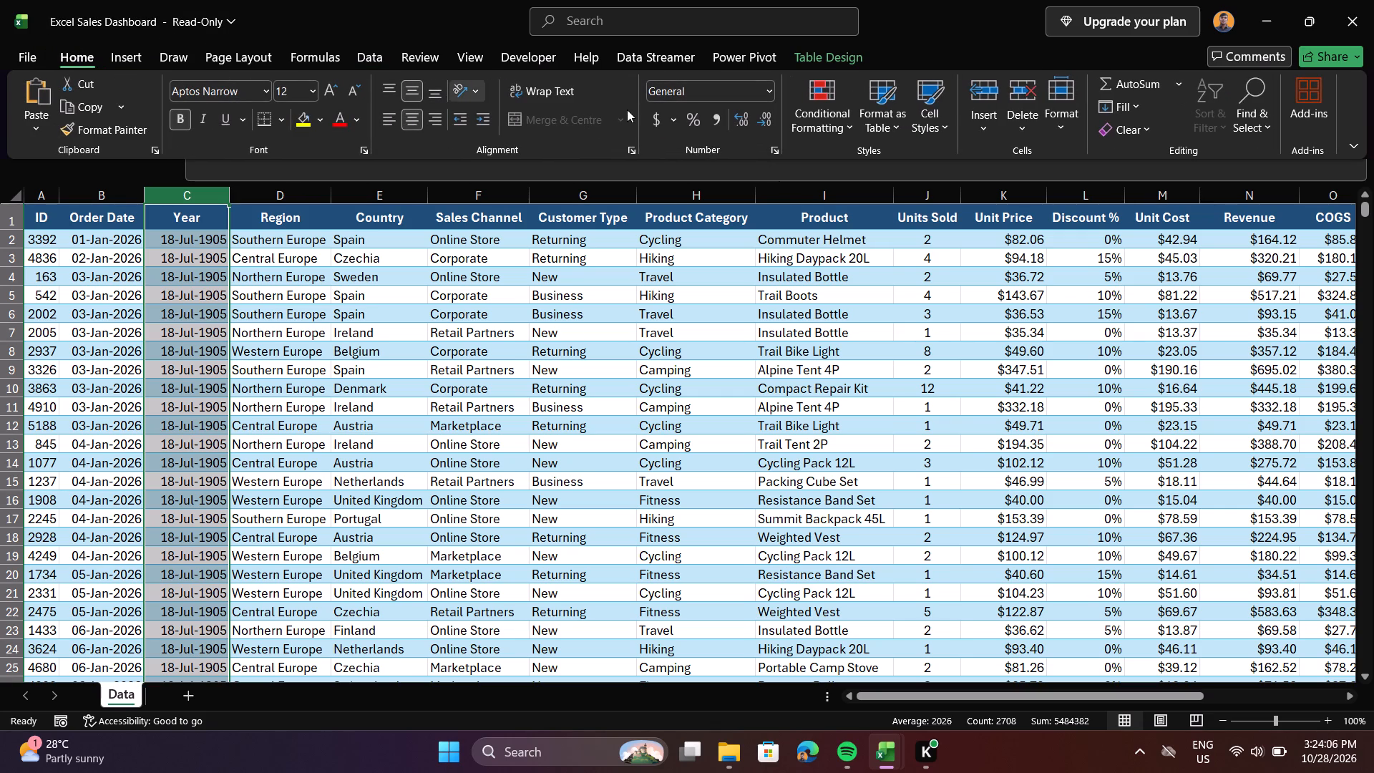
pyautogui.click(712, 88)
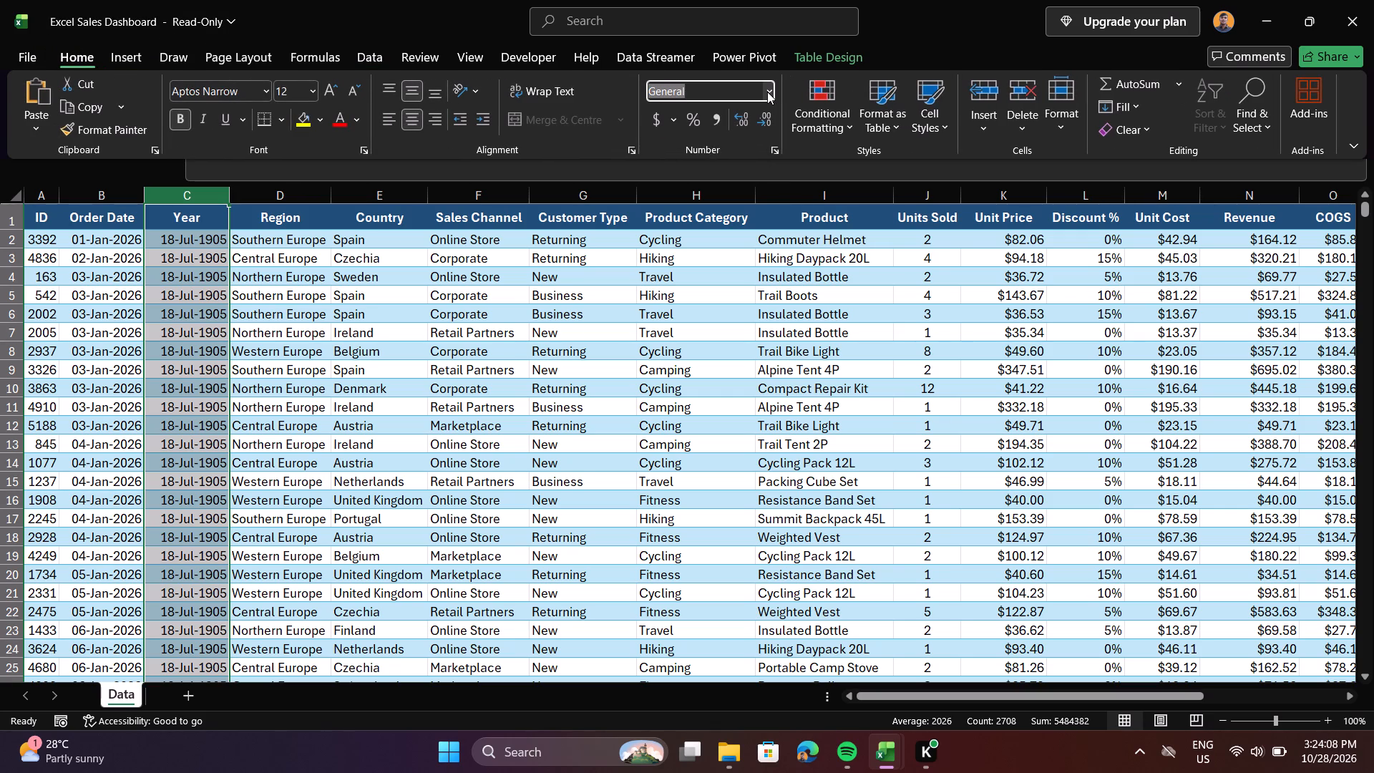
pyautogui.click(767, 92)
pyautogui.click(729, 122)
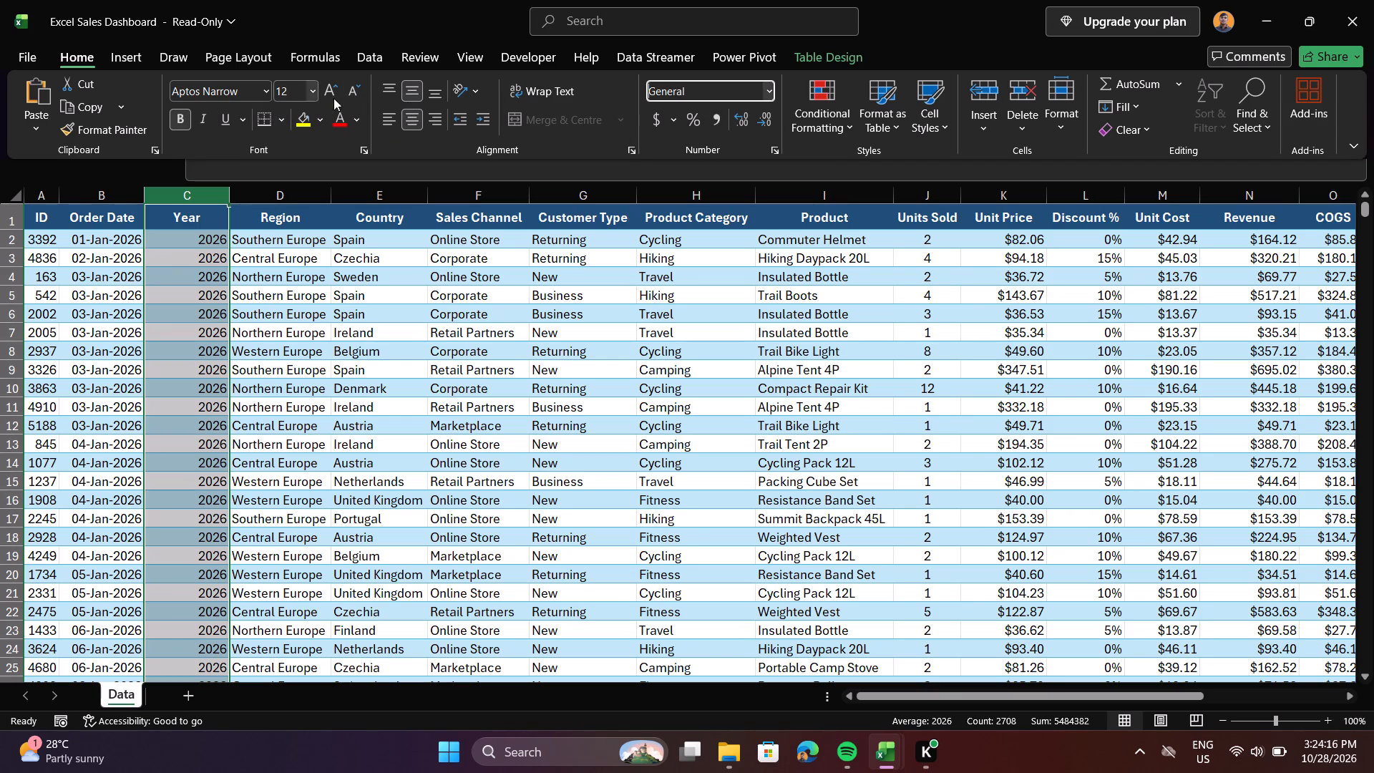
# Centre-align the contents of the Year column horizontally.
pyautogui.click(394, 118)
pyautogui.click(417, 115)
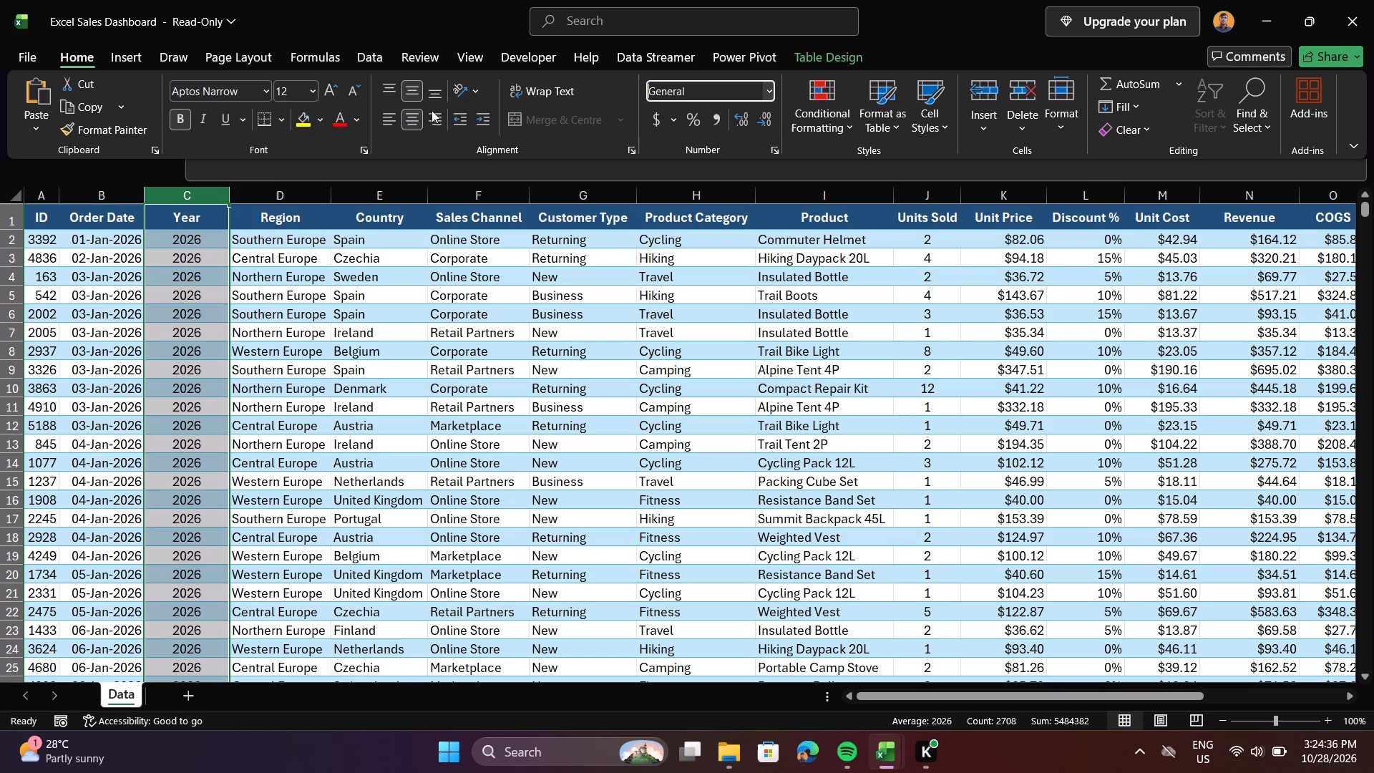
# Narrow the Year column so it closely fits its four-digit values.
pyautogui.click(229, 195)
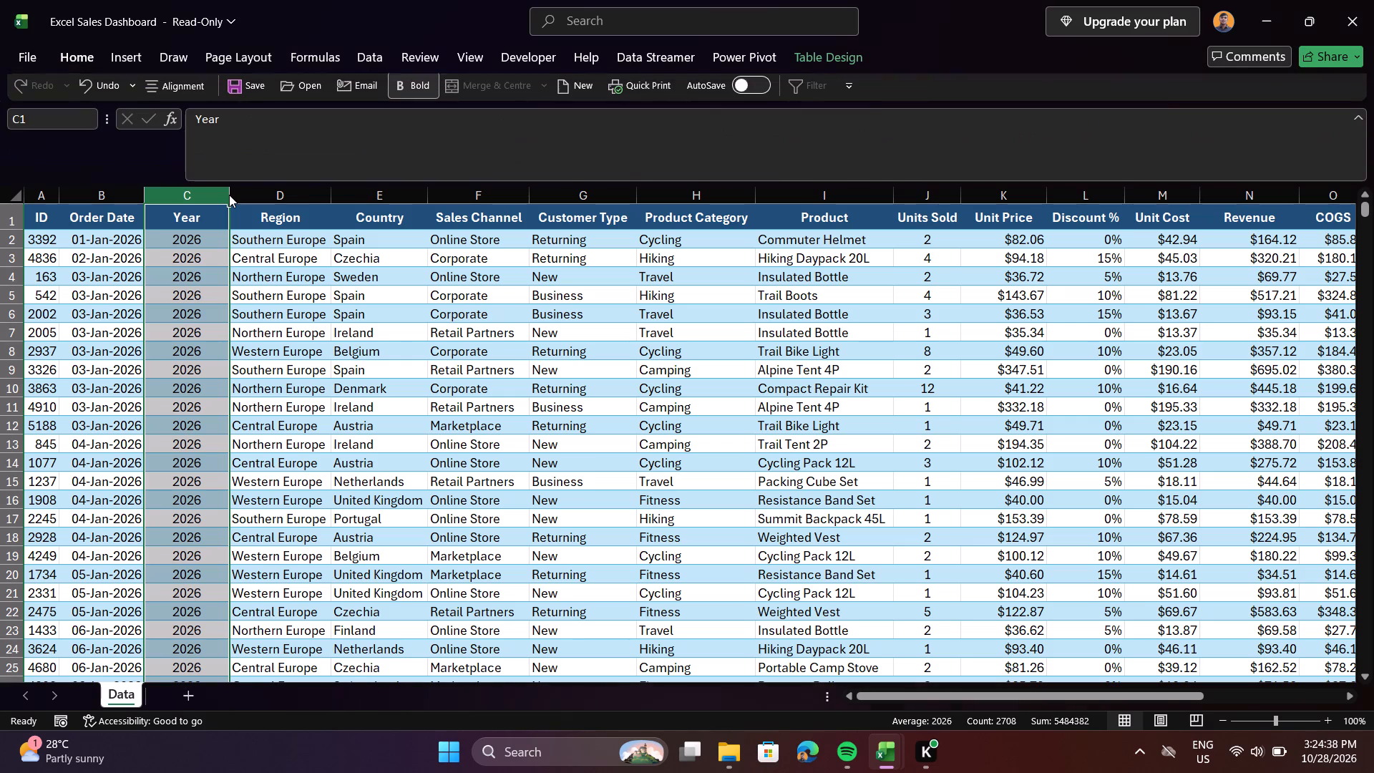
pyautogui.moveTo(229, 194); pyautogui.dragTo(210, 195)
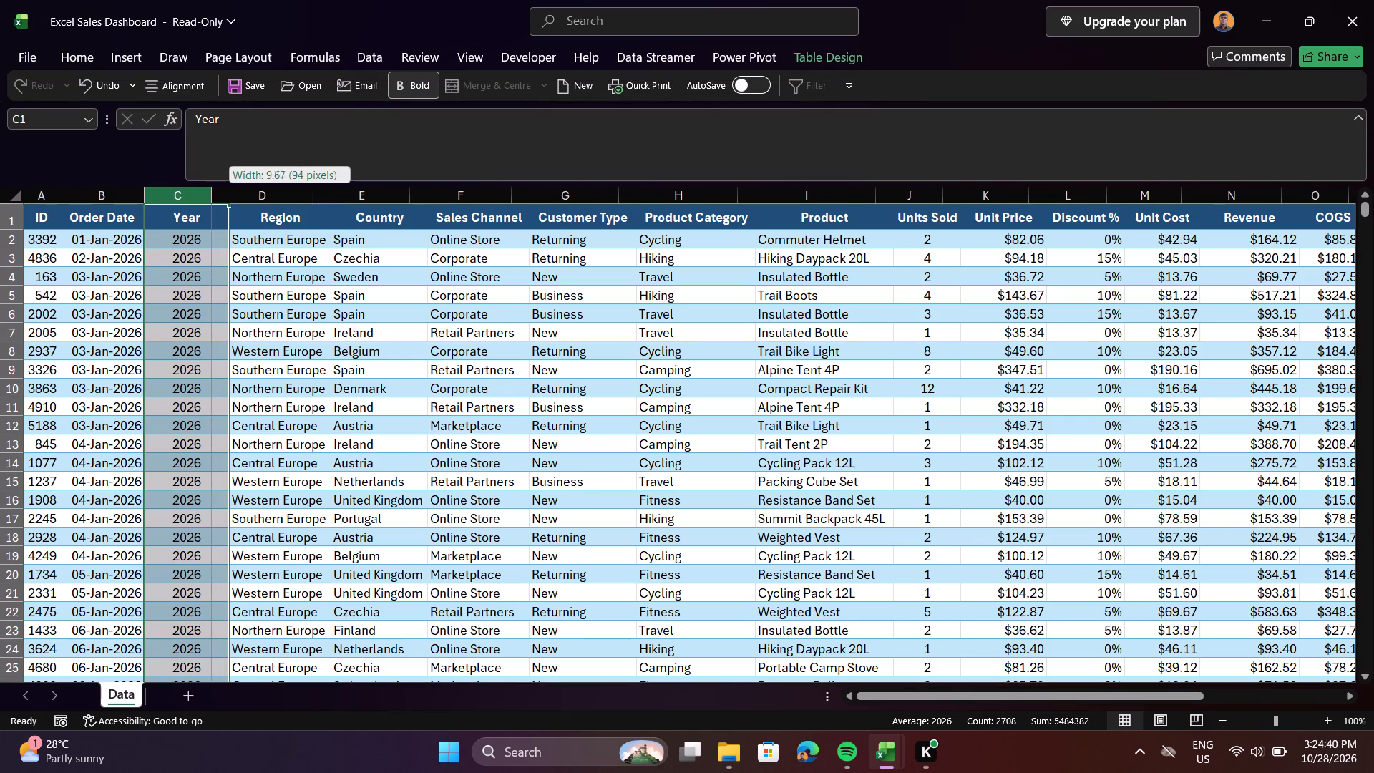
pyautogui.moveTo(210, 195); pyautogui.dragTo(198, 196)
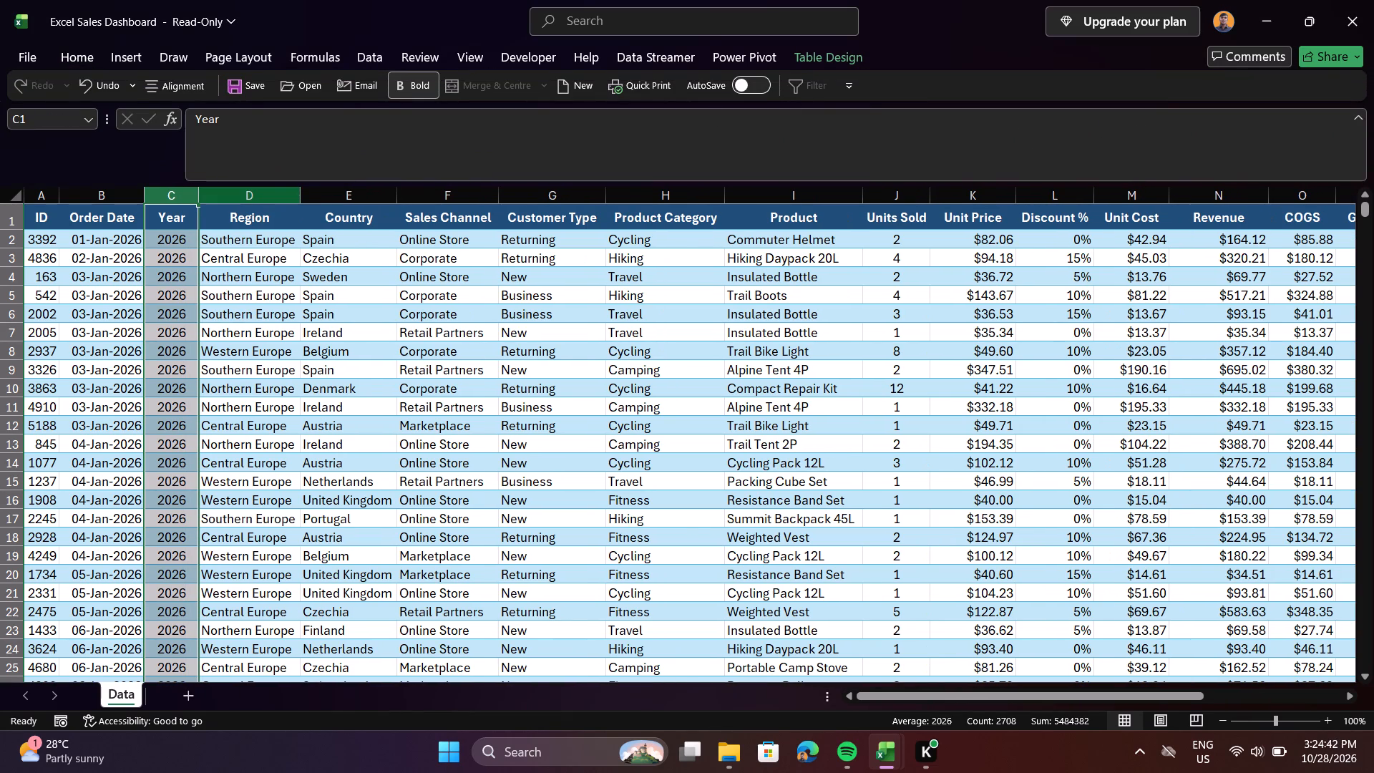
# Insert a new column between the Year and Region columns.
pyautogui.click(219, 200)
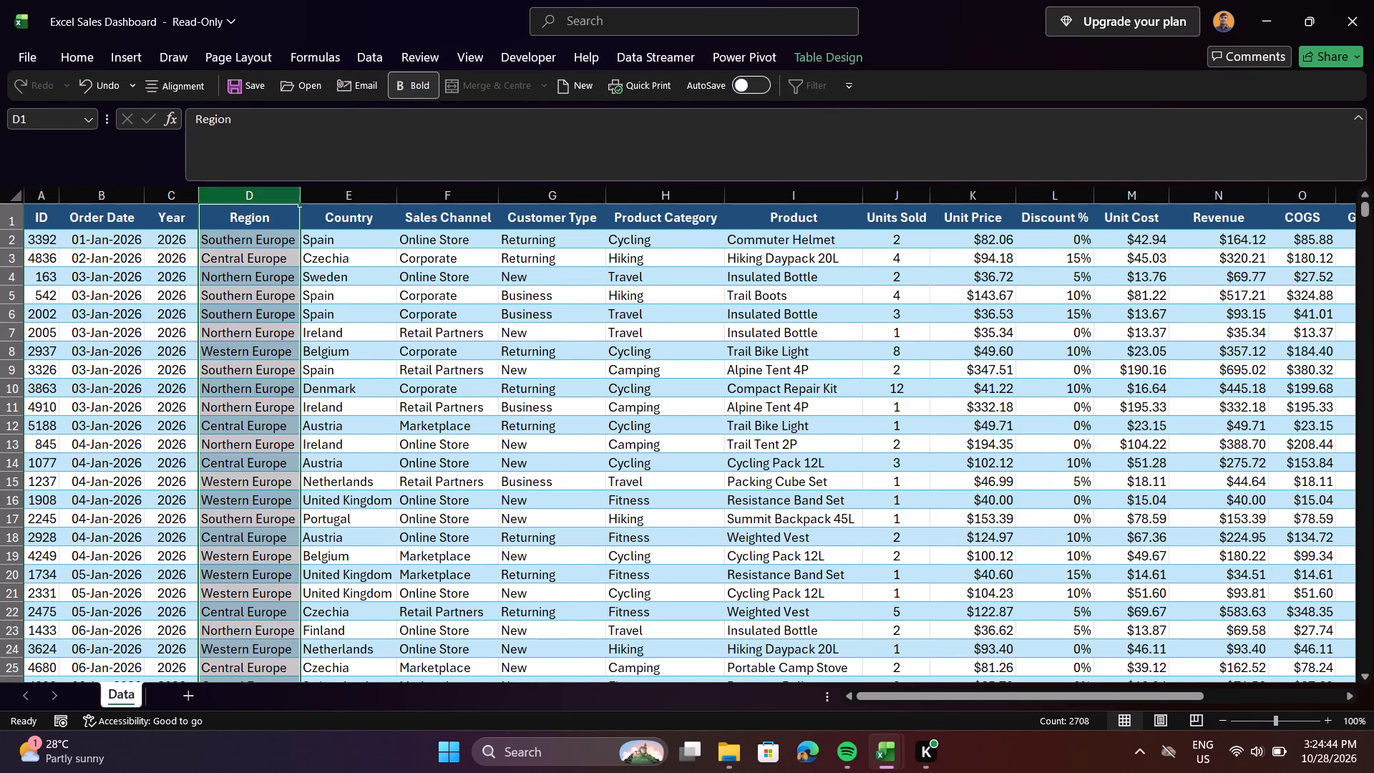
pyautogui.rightClick(219, 200)
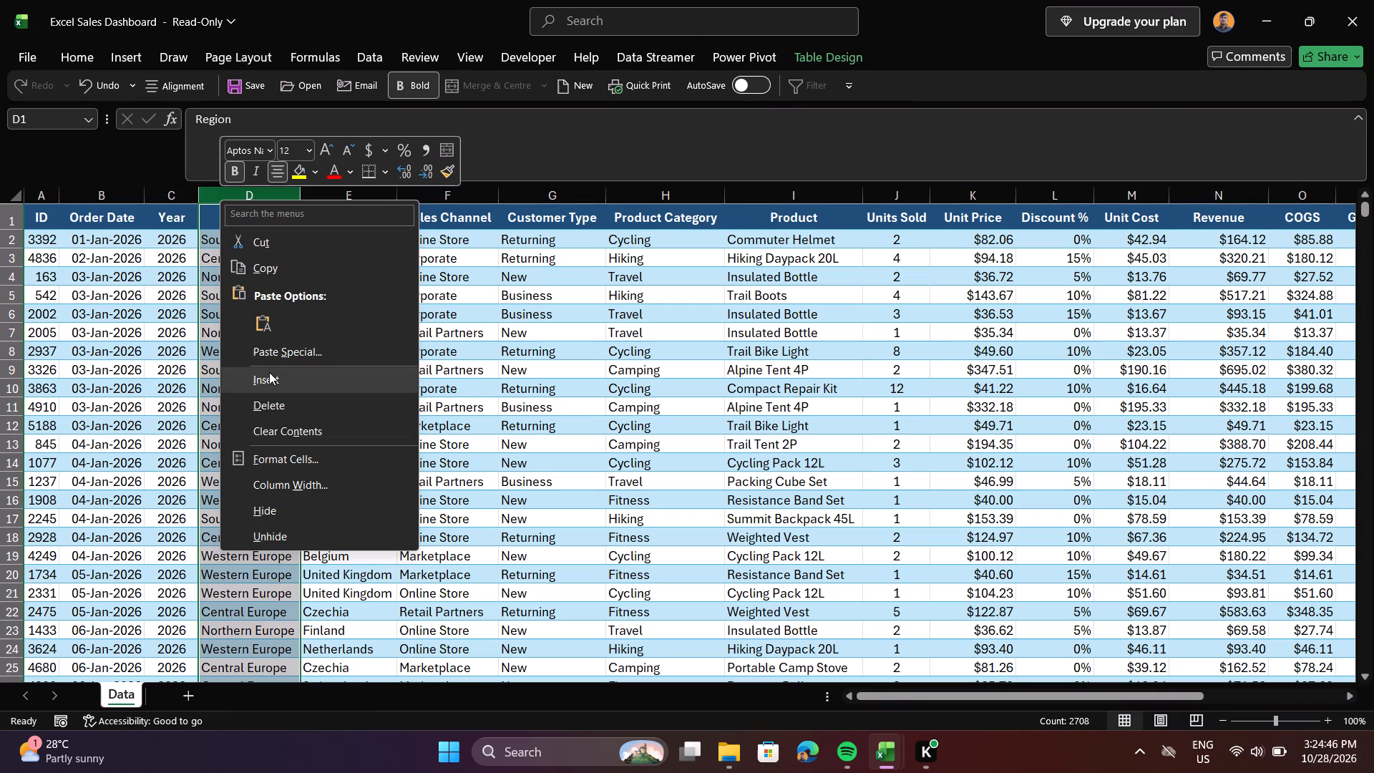
pyautogui.doubleClick(269, 372)
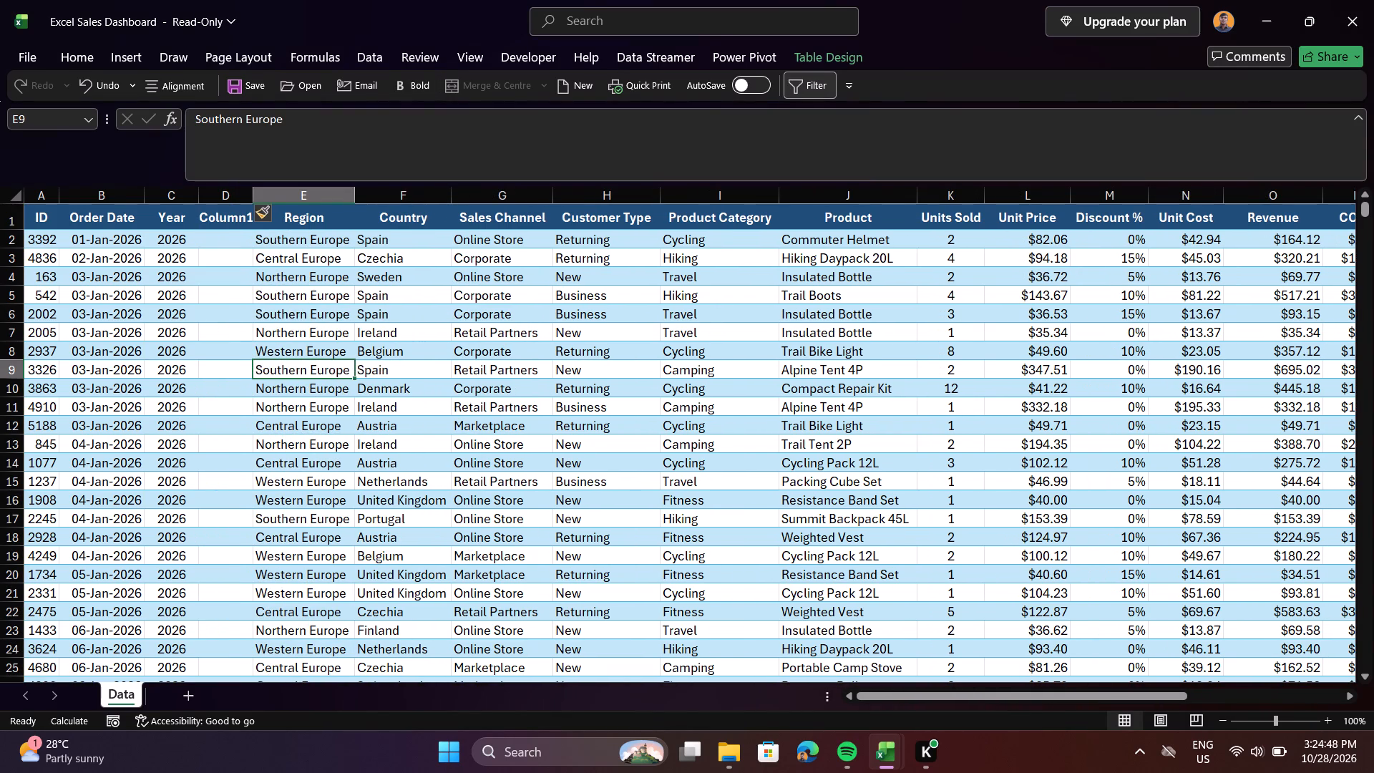
# Fill the new column beside Year with the formula =MONTH([@[Order Date]]), entered in D2.
pyautogui.click(226, 237)
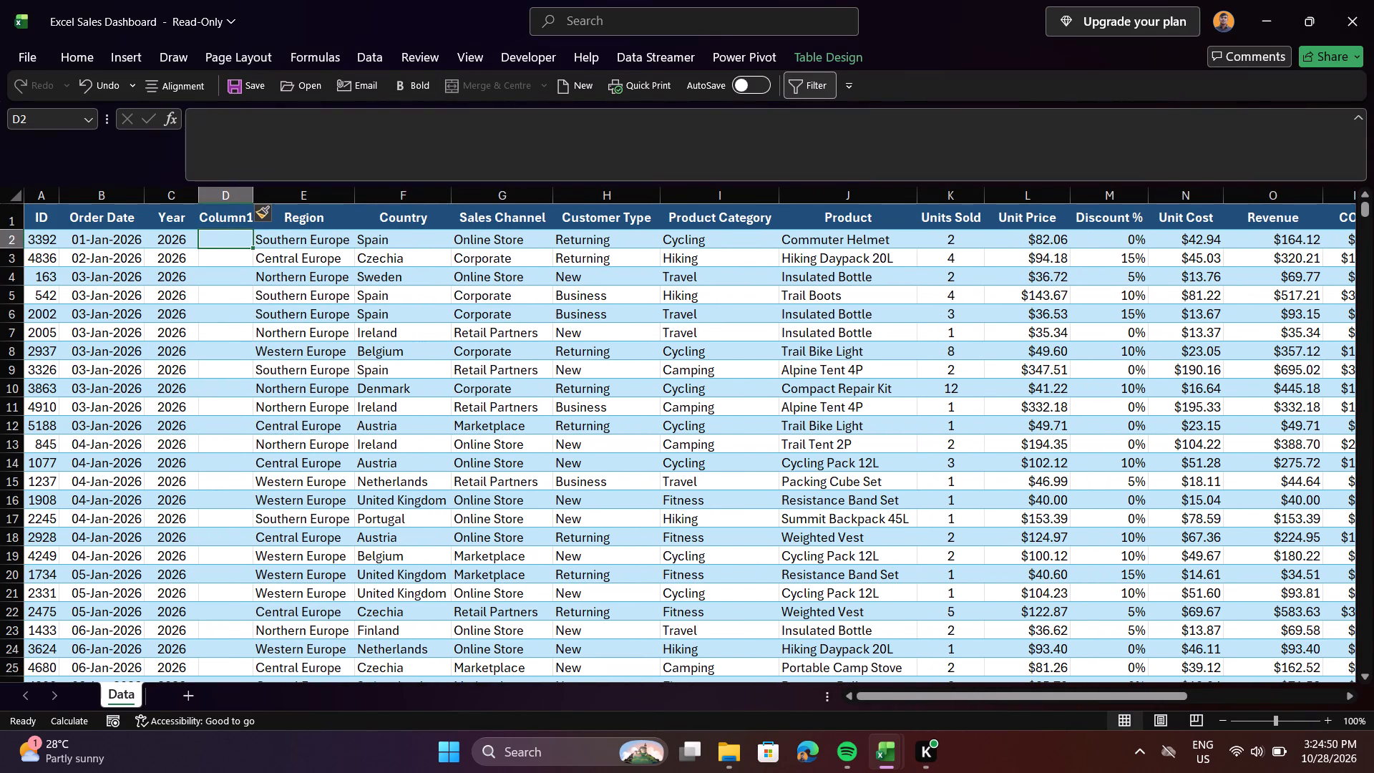
pyautogui.press('=')
pyautogui.write('mo')
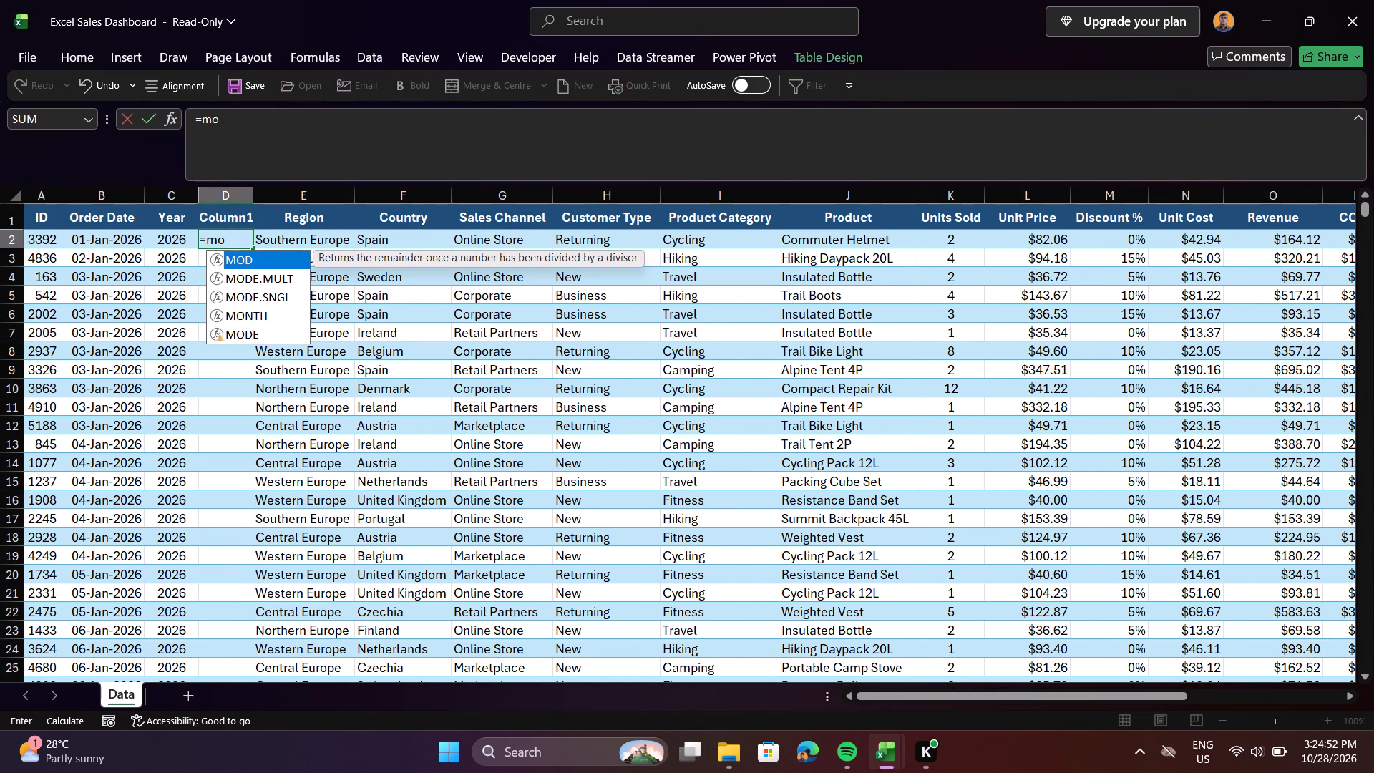
pyautogui.press('n')
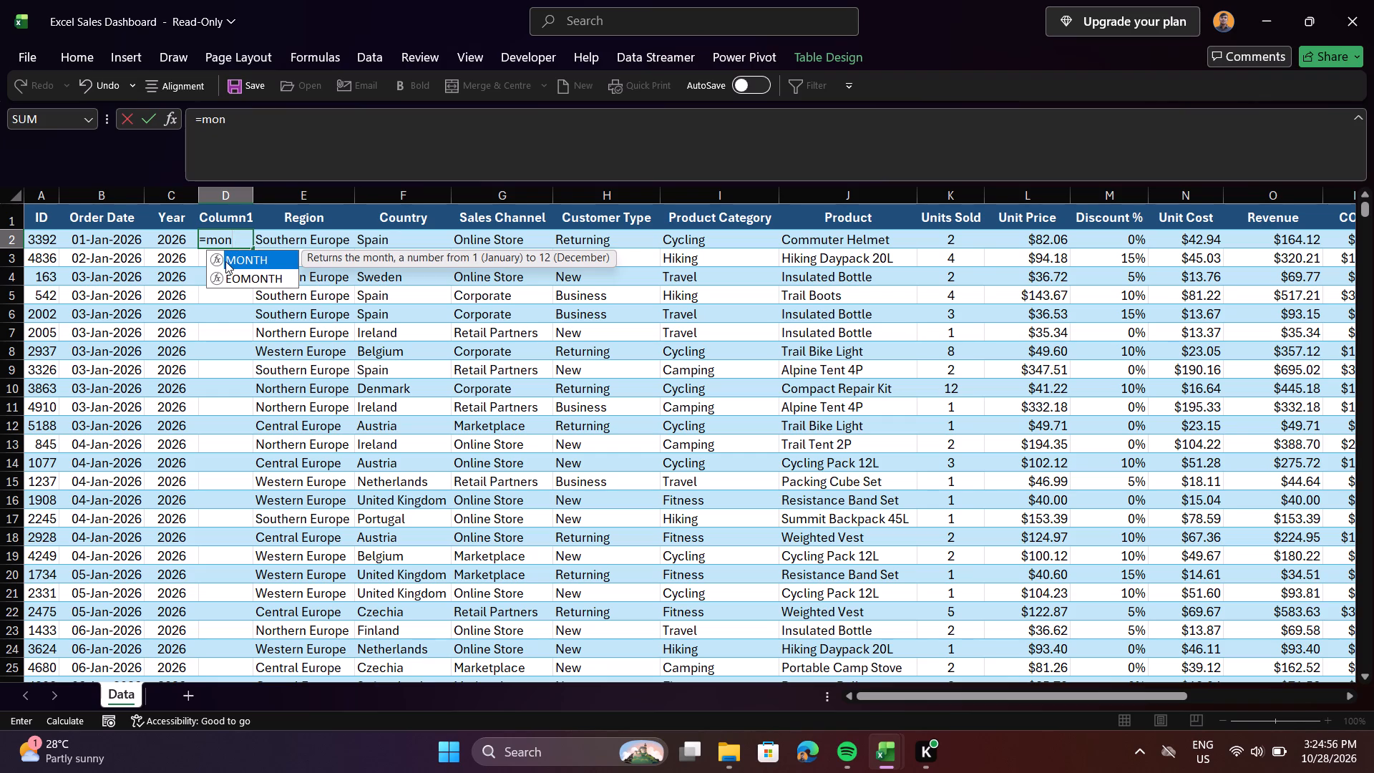
pyautogui.click(224, 261)
pyautogui.press('Tab')
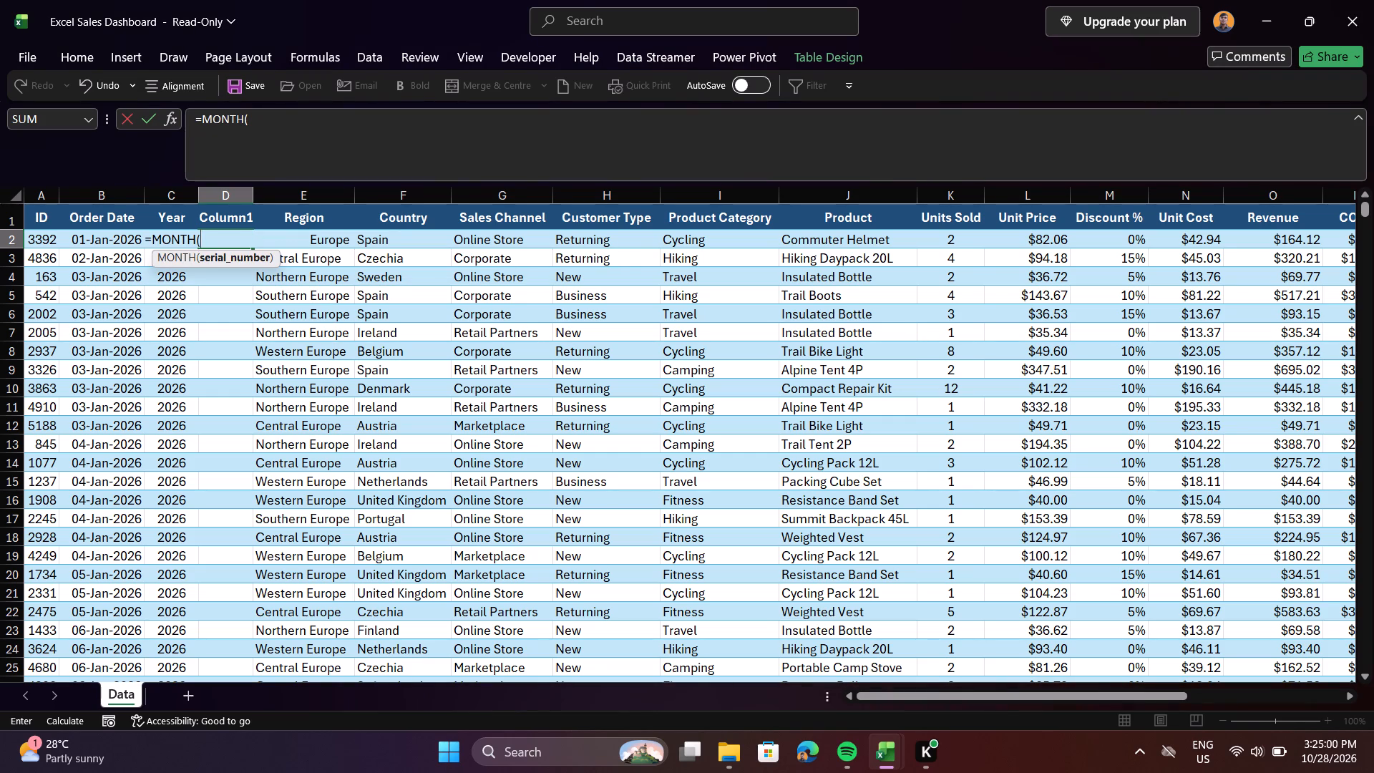
pyautogui.click(121, 238)
pyautogui.press('Return')
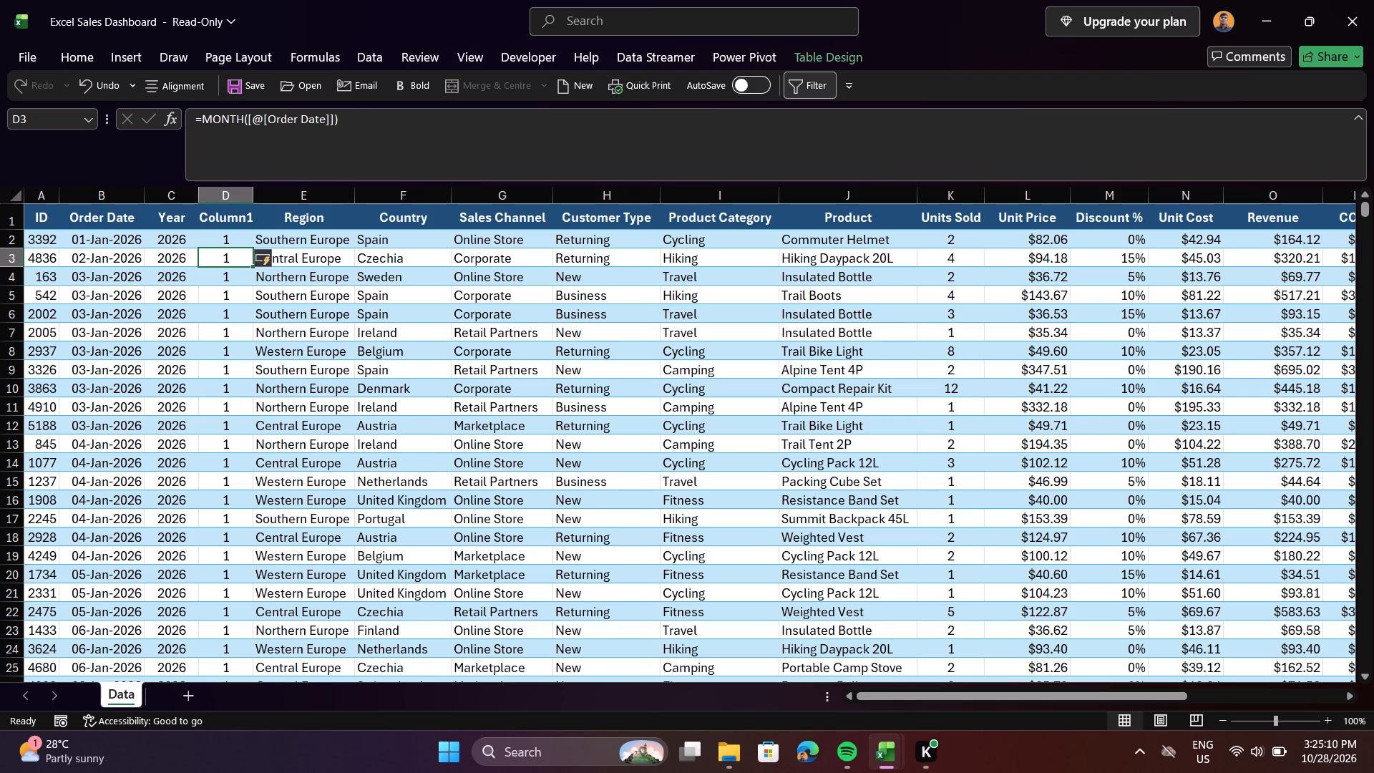
# Rename the month column's header in D1 as months.
pyautogui.doubleClick(243, 222)
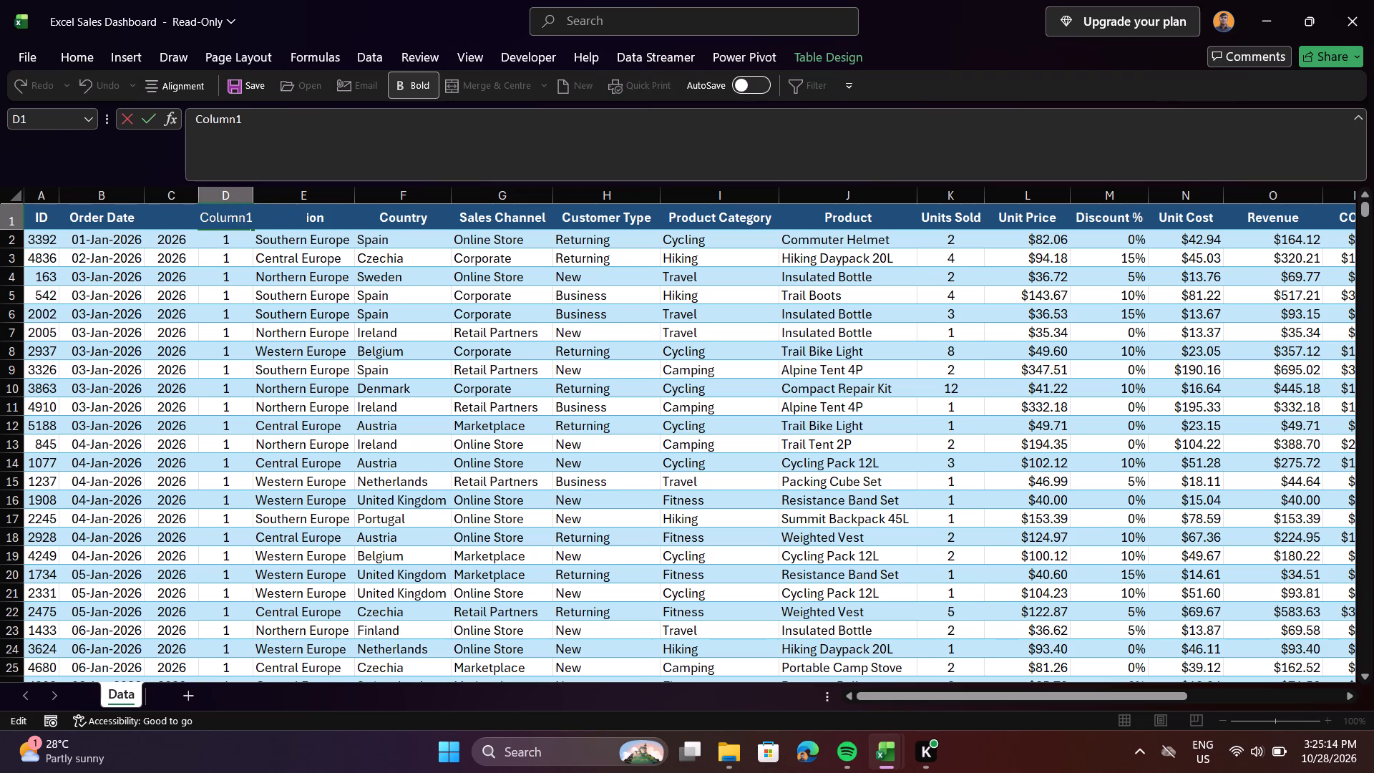
pyautogui.click(249, 219)
pyautogui.press('Right')
pyautogui.press('BackSpace')
pyautogui.press('BackSpace')
pyautogui.press('BackSpace')
pyautogui.press('BackSpace')
pyautogui.press('BackSpace')
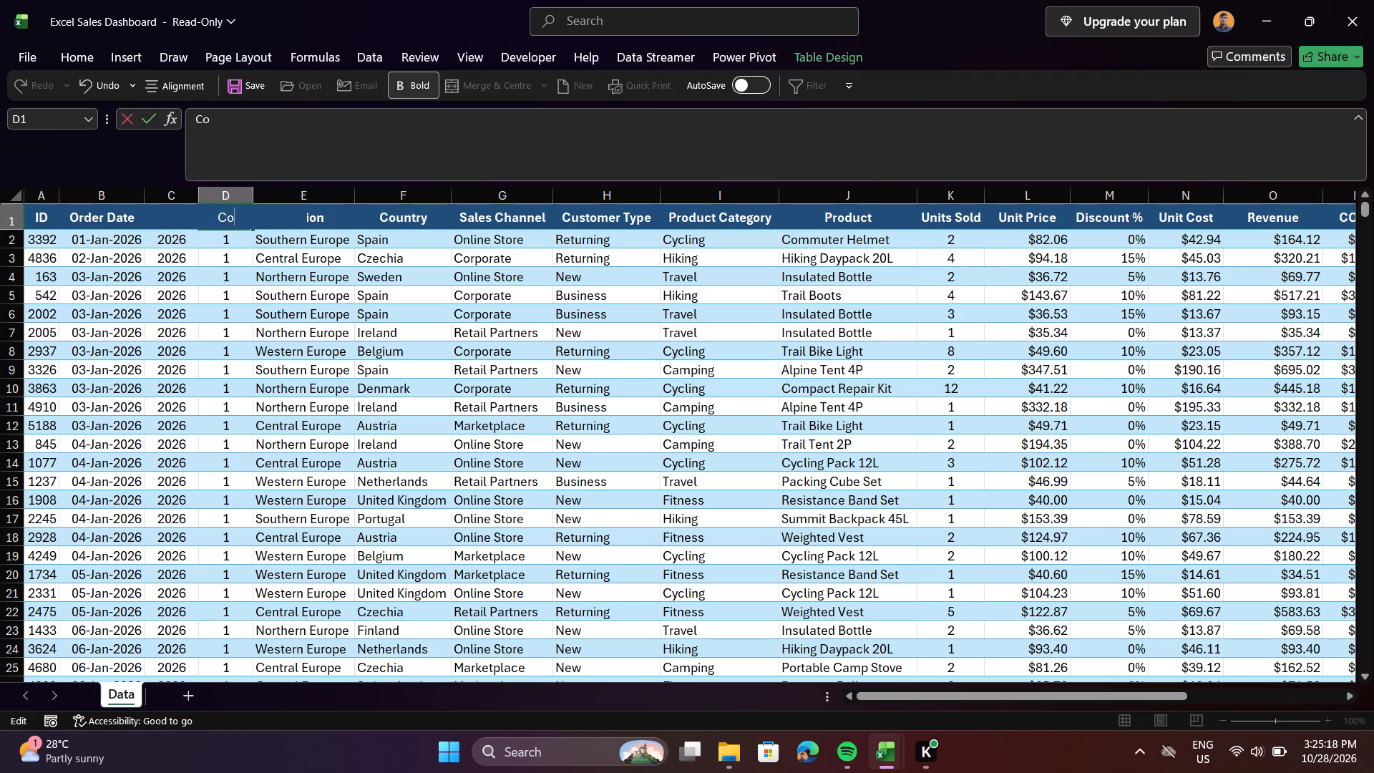
pyautogui.press('BackSpace')
pyautogui.press('BackSpace')
pyautogui.press(',')
pyautogui.press('BackSpace')
pyautogui.write('months')
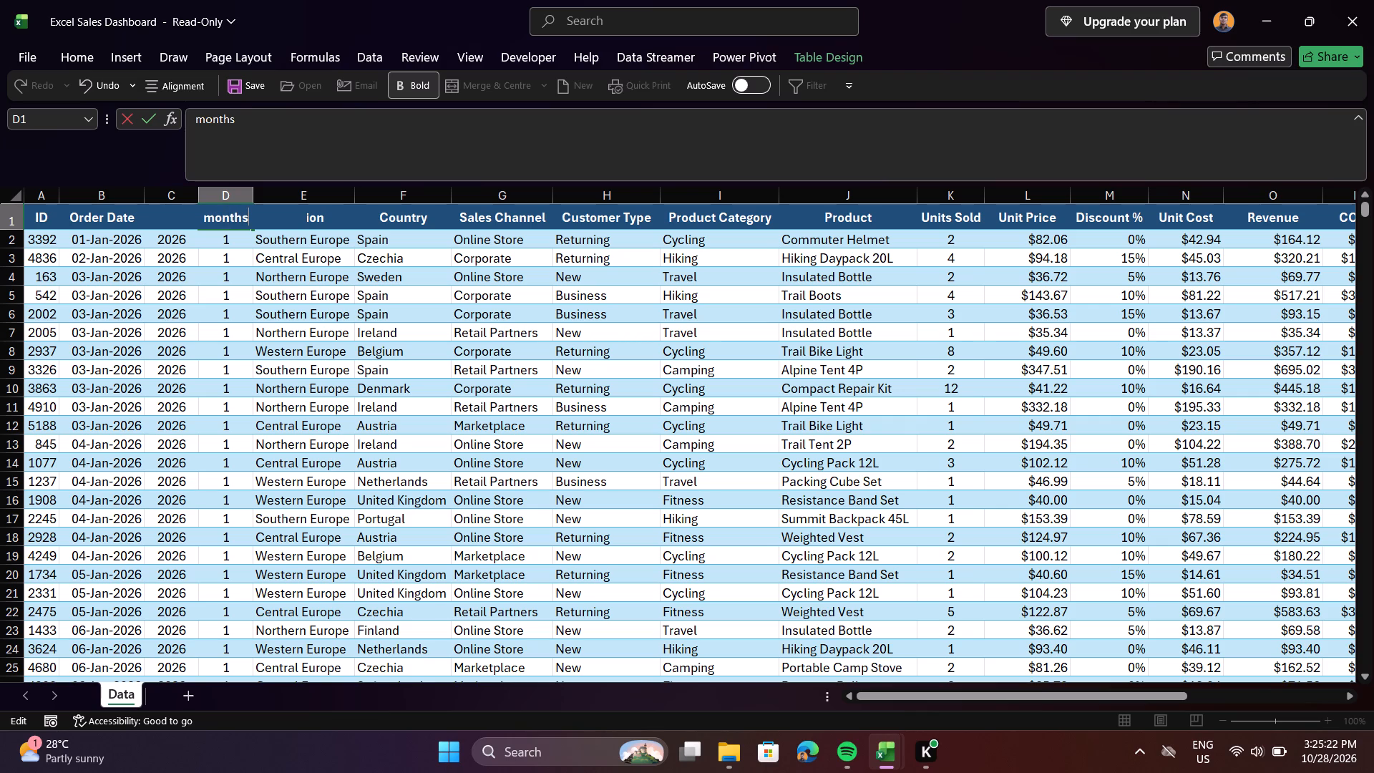
pyautogui.press('Return')
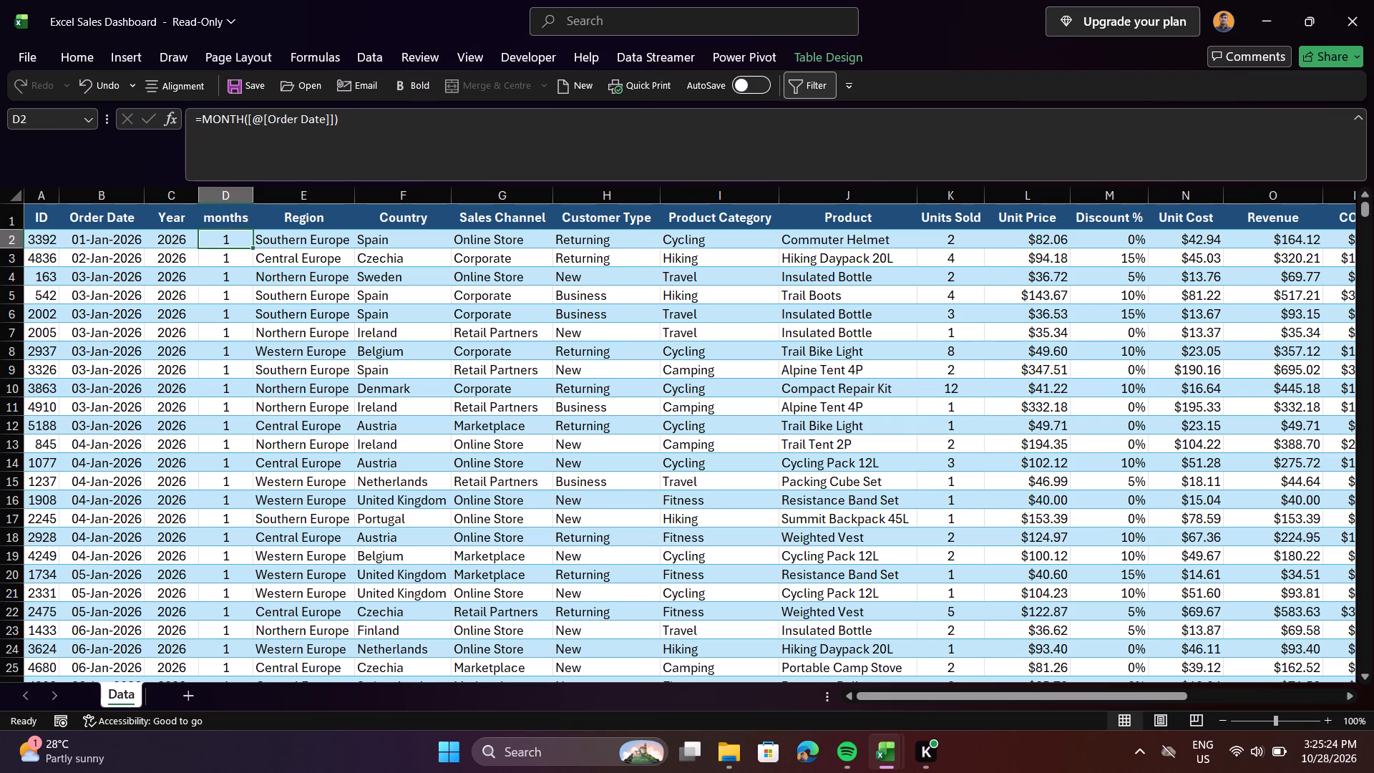
# Narrow the months column so it just fits its full header text.
pyautogui.moveTo(255, 198); pyautogui.dragTo(234, 199)
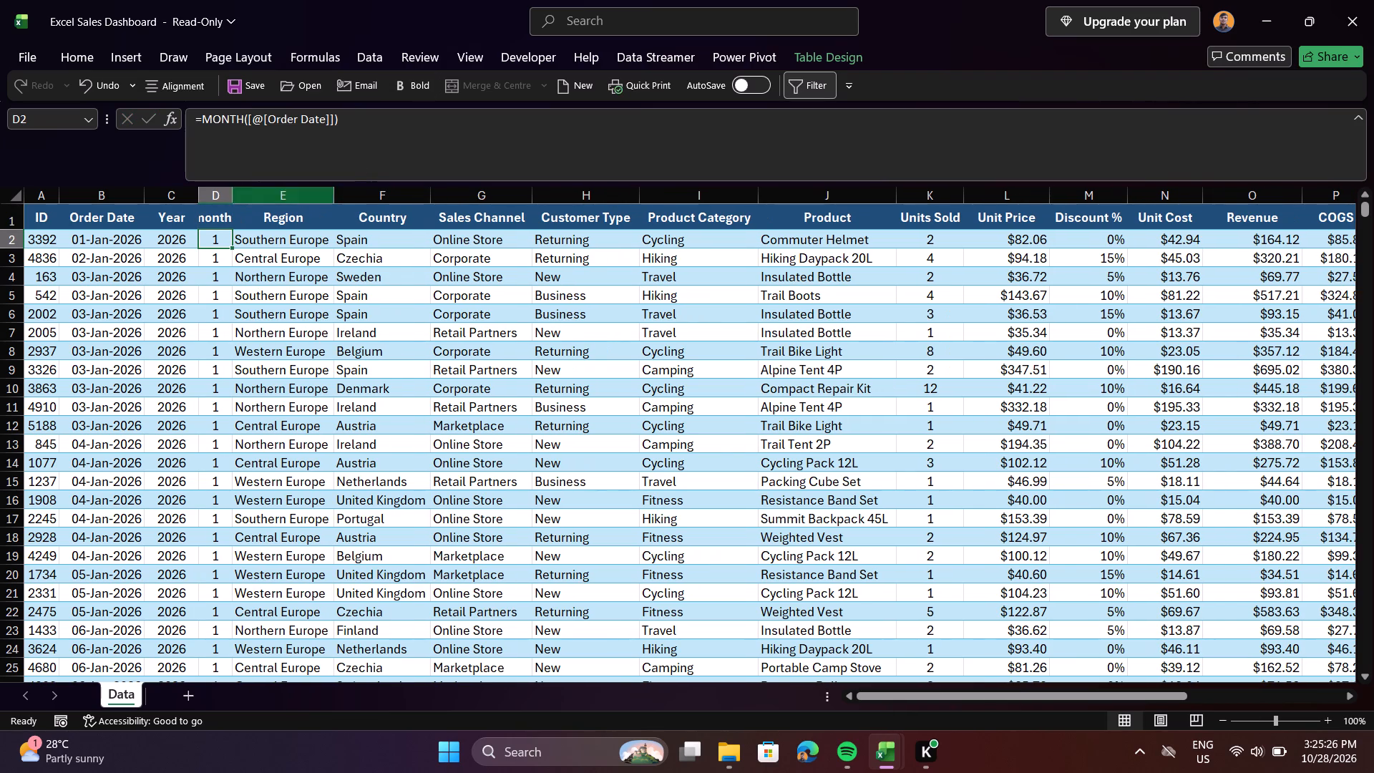
pyautogui.click(233, 194)
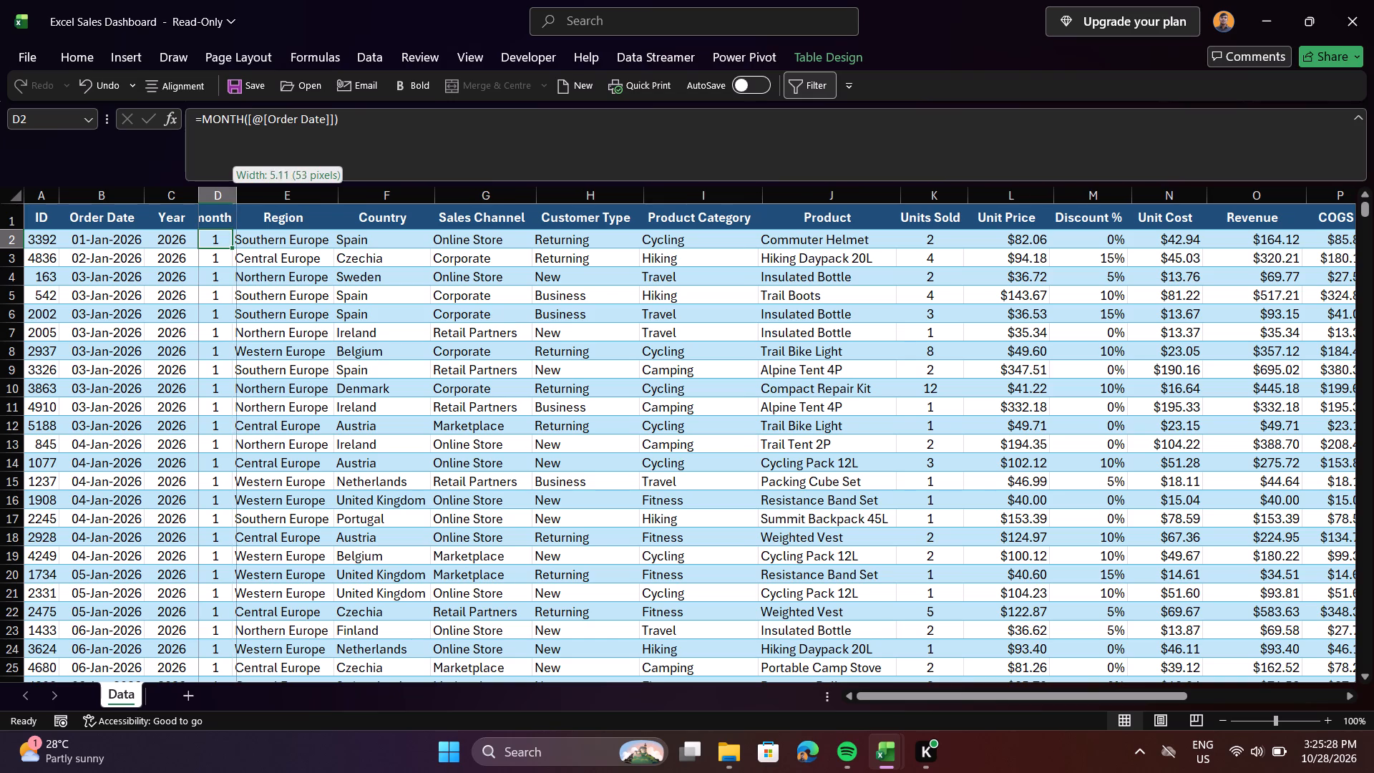
pyautogui.moveTo(238, 194); pyautogui.dragTo(248, 196)
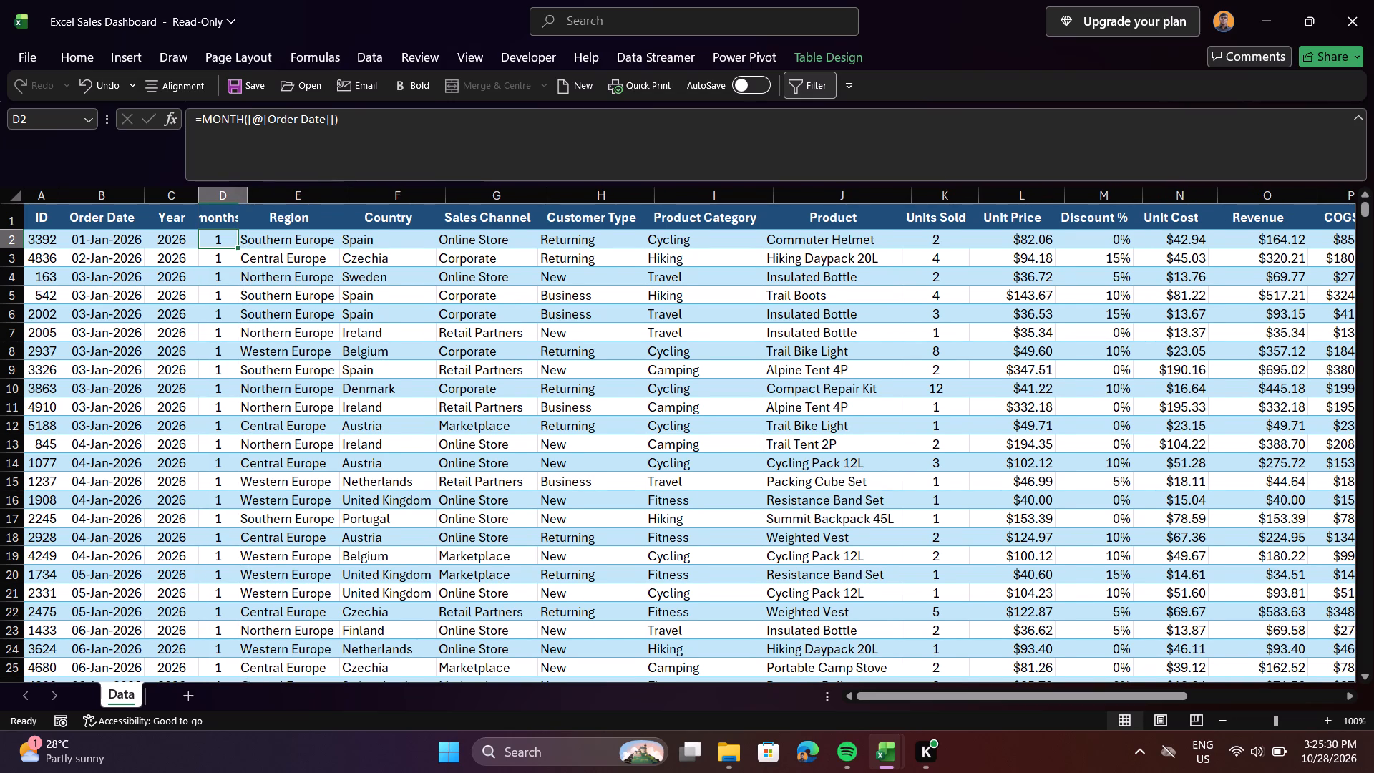
pyautogui.click(223, 217)
pyautogui.click(223, 217)
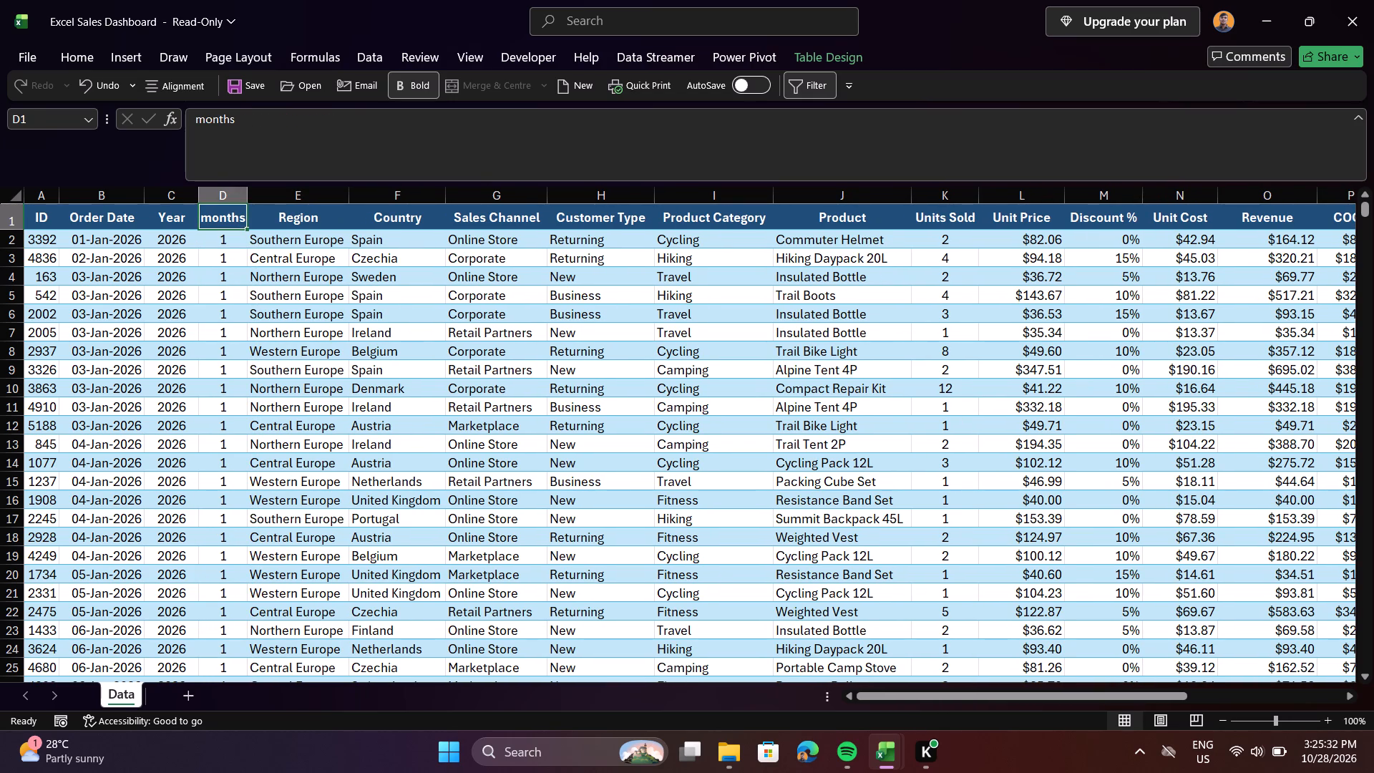
# Insert a new table column between the months and Region columns.
pyautogui.click(265, 220)
pyautogui.rightClick(265, 220)
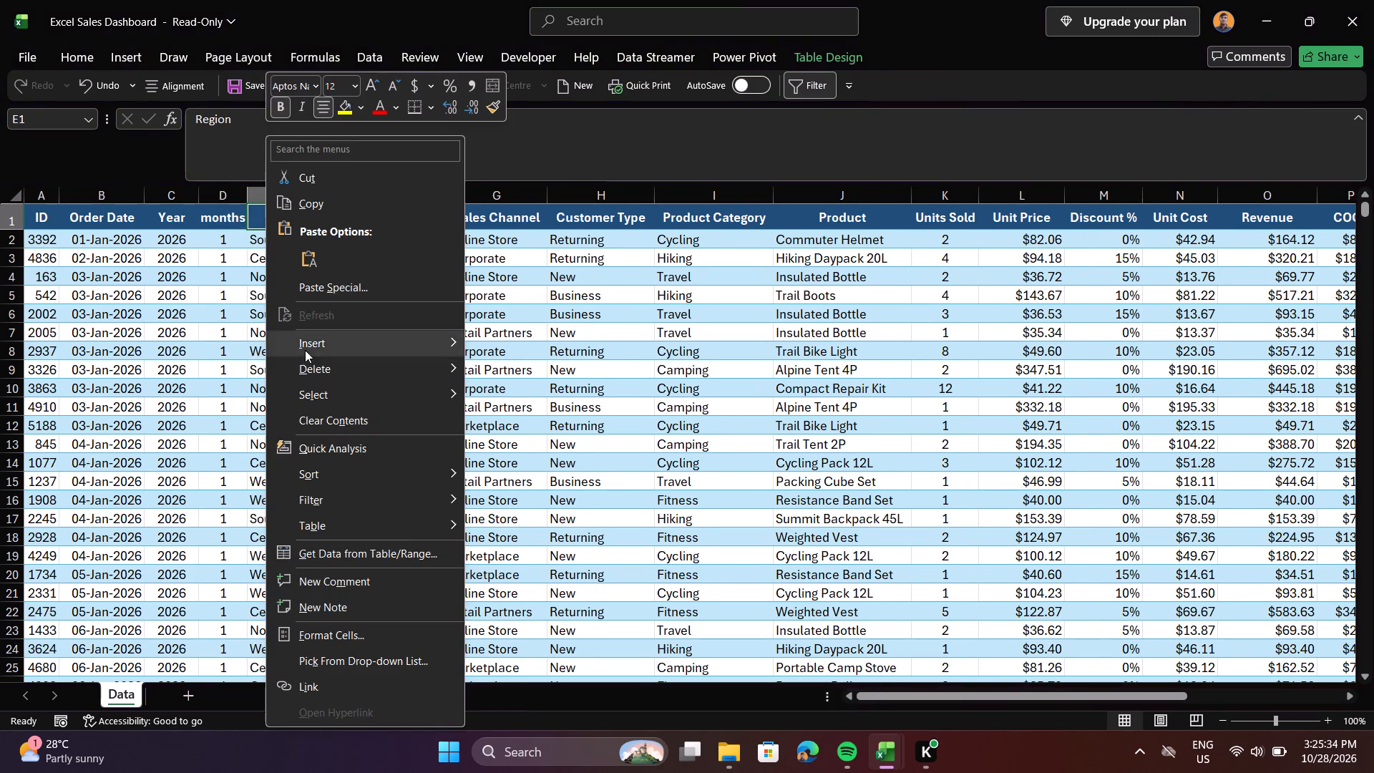
pyautogui.click(305, 344)
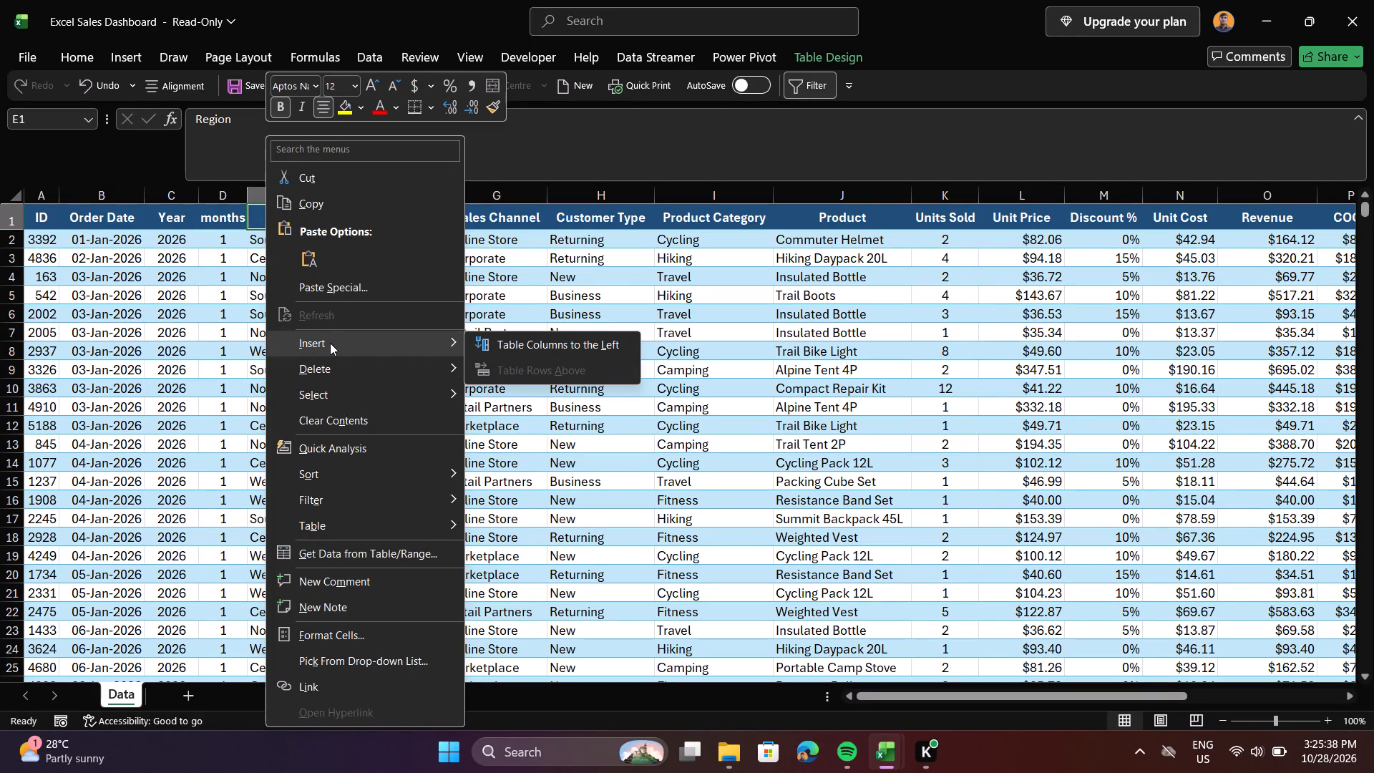
pyautogui.click(486, 346)
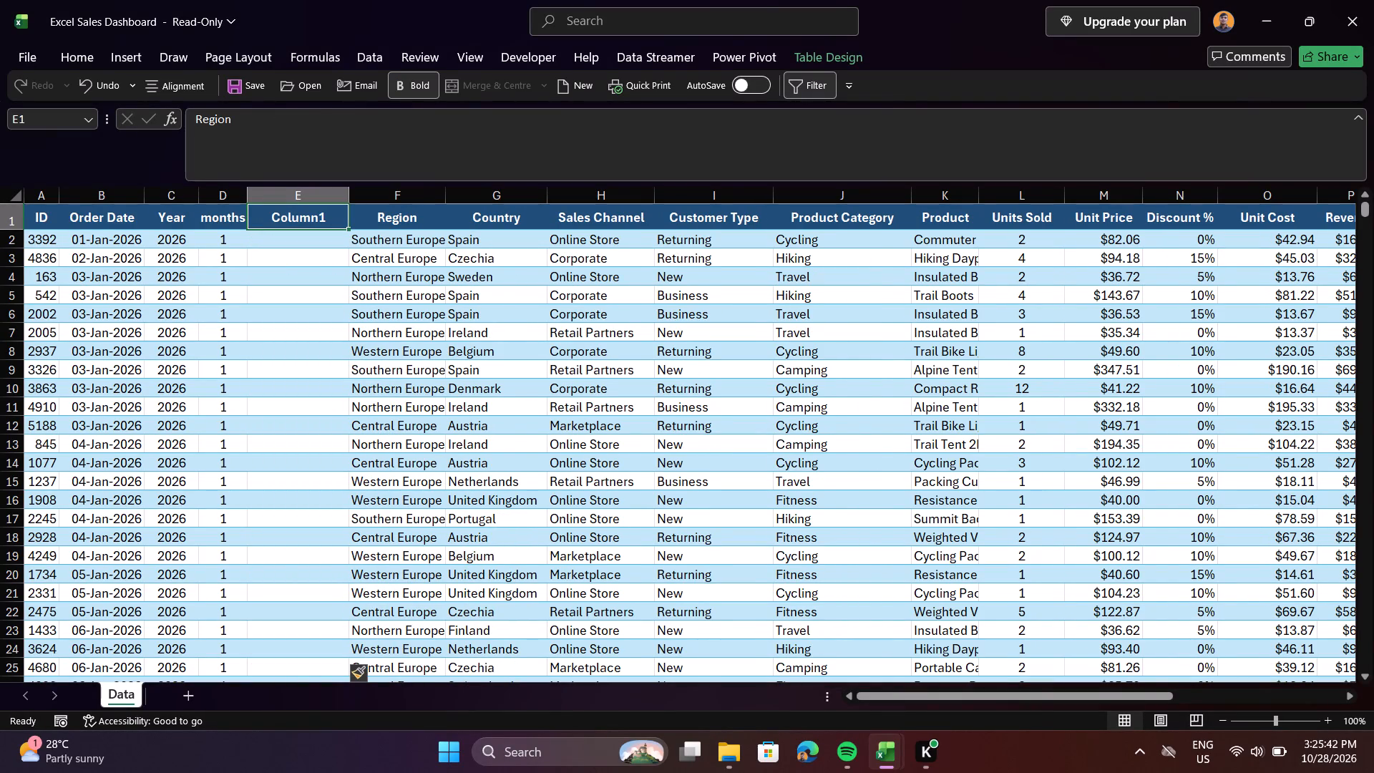
# Rename the new column's header in E1 as Month.
pyautogui.doubleClick(329, 223)
pyautogui.press('BackSpace')
pyautogui.press('BackSpace')
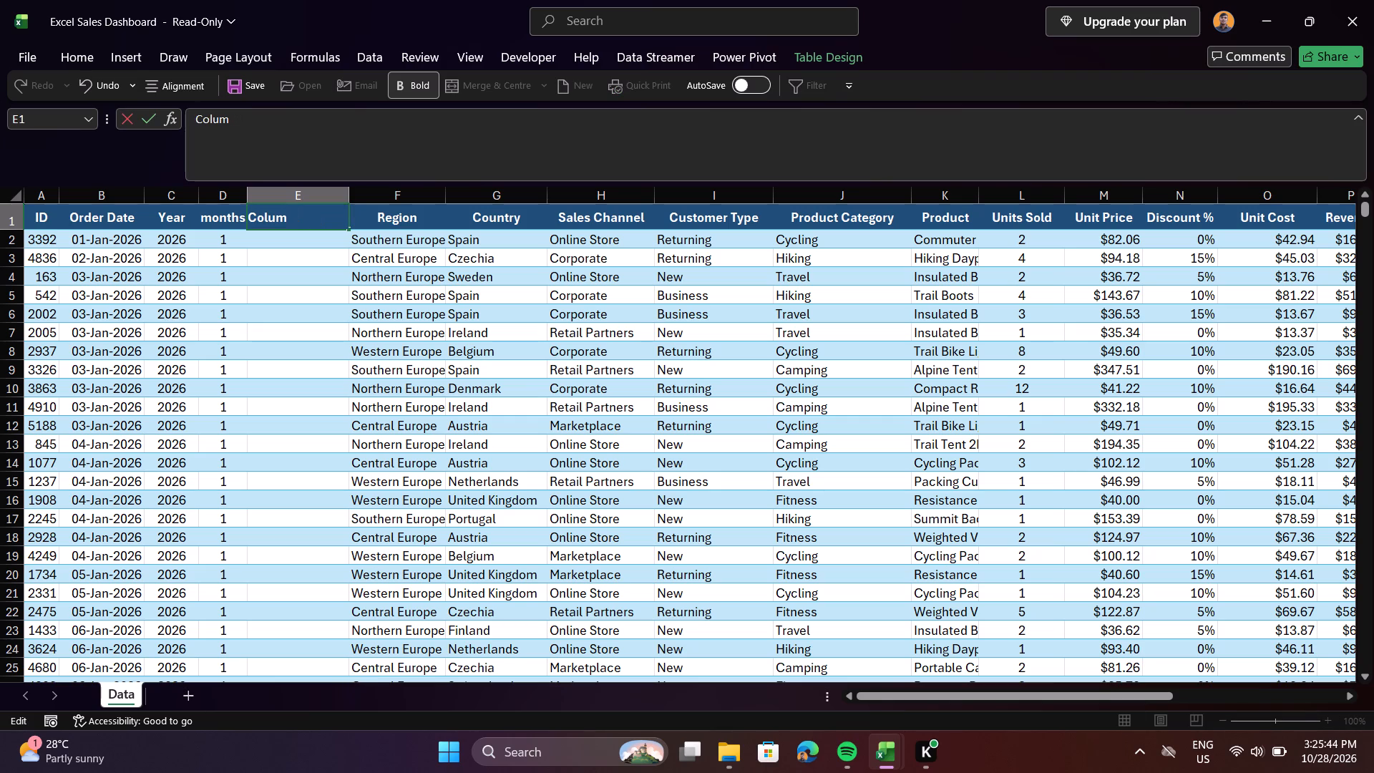
pyautogui.press('BackSpace')
pyautogui.press('BackSpace')
pyautogui.press('BackSpace')
pyautogui.press('BackSpace')
pyautogui.press('BackSpace')
pyautogui.press('m')
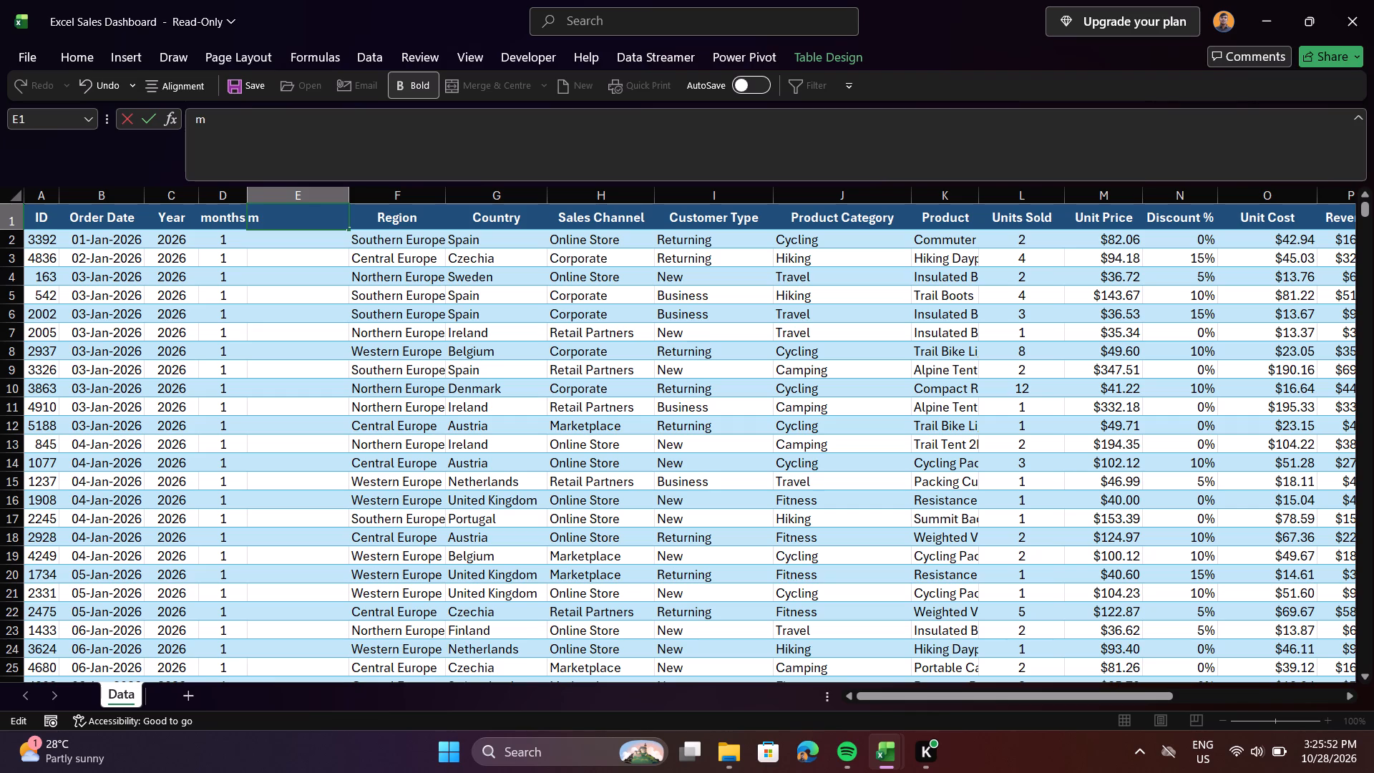
pyautogui.write('0n')
pyautogui.press('r')
pyautogui.press('BackSpace')
pyautogui.press('BackSpace')
pyautogui.press('BackSpace')
pyautogui.press('BackSpace')
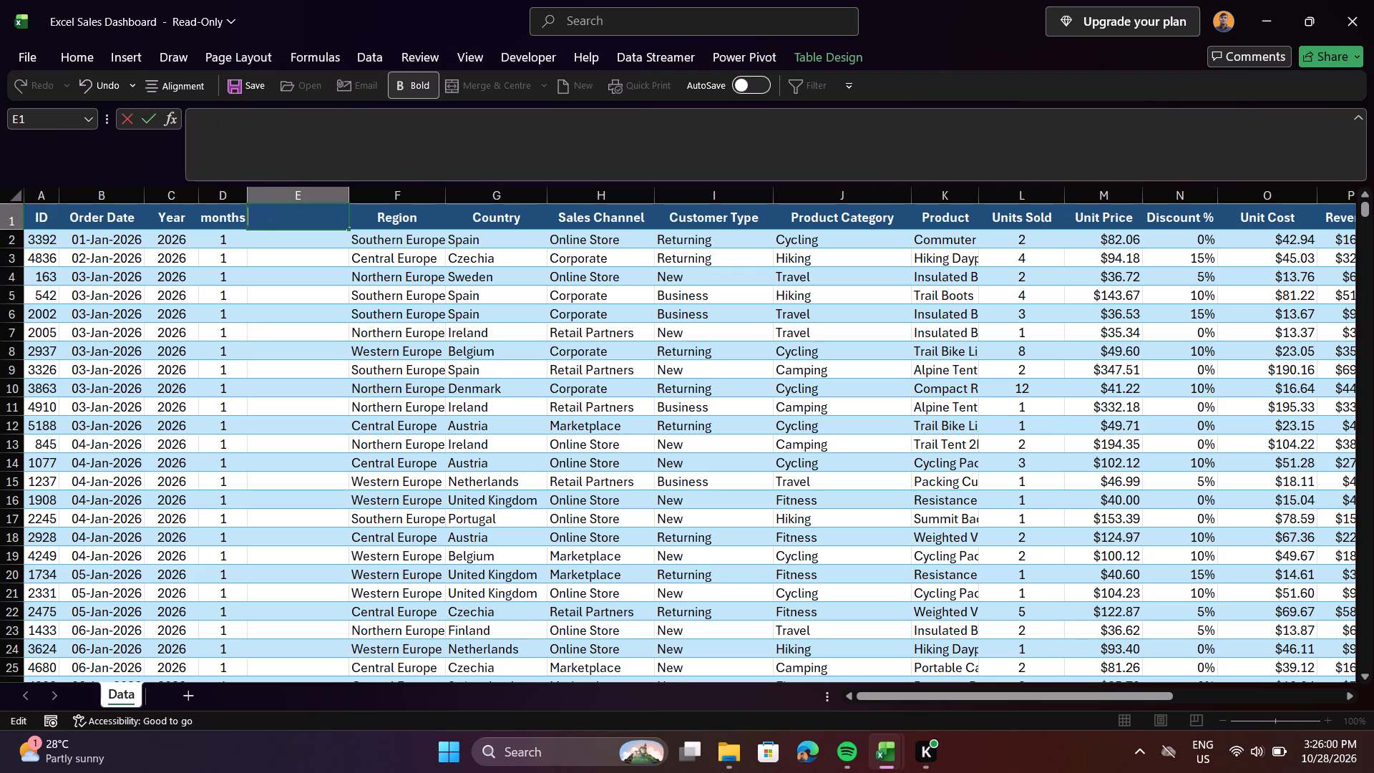
pyautogui.press('m')
pyautogui.write('onth')
pyautogui.press('Return')
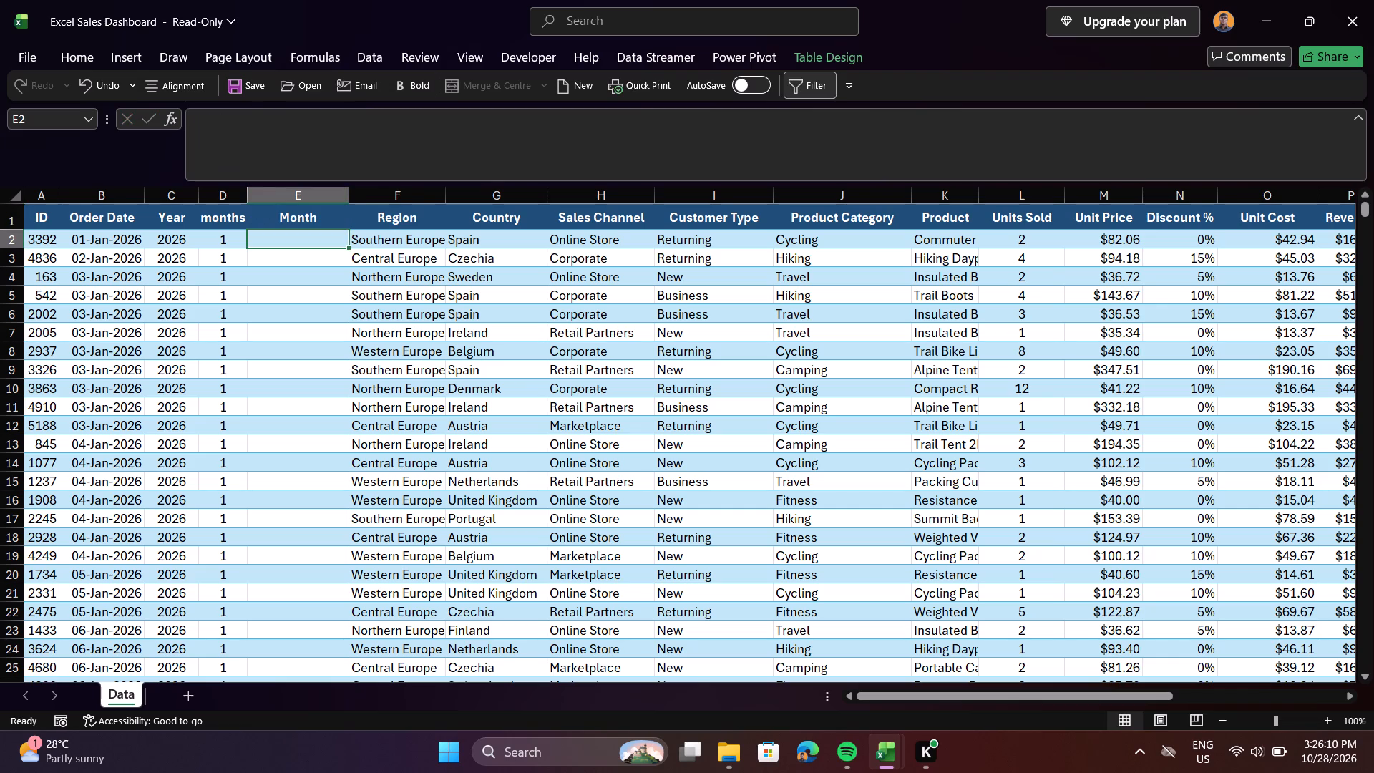
# Widen the Month column to about one and a half times its width.
pyautogui.moveTo(349, 192); pyautogui.dragTo(367, 193)
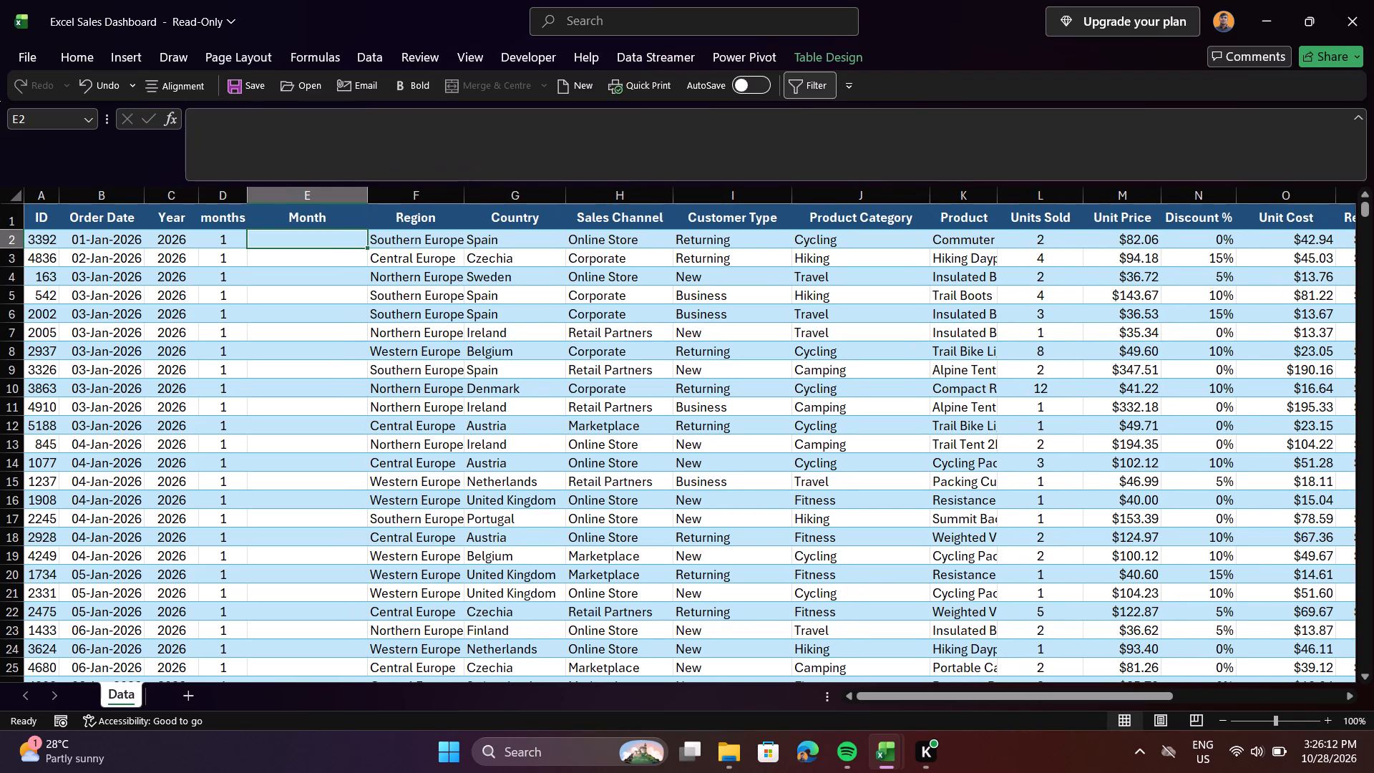
pyautogui.moveTo(367, 193); pyautogui.dragTo(379, 193)
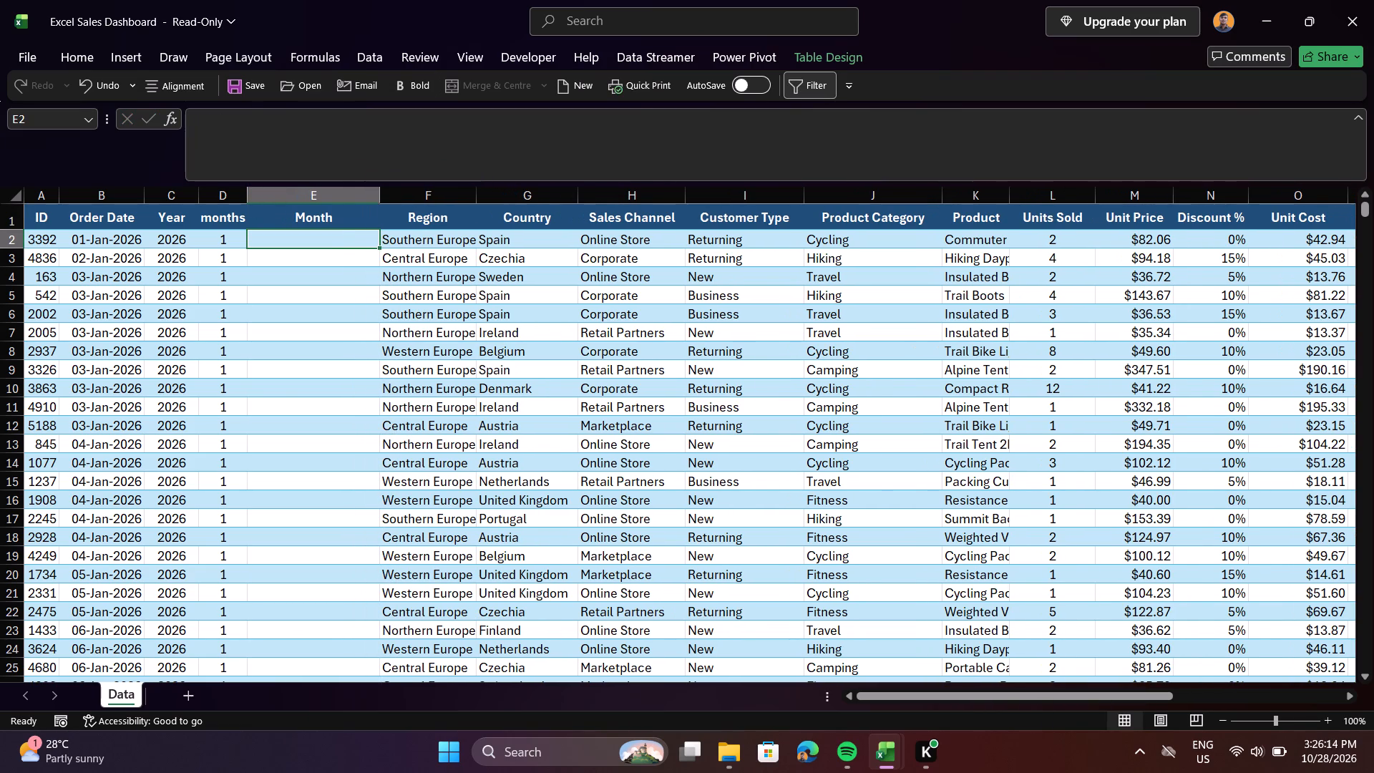
pyautogui.moveTo(379, 193); pyautogui.dragTo(395, 193)
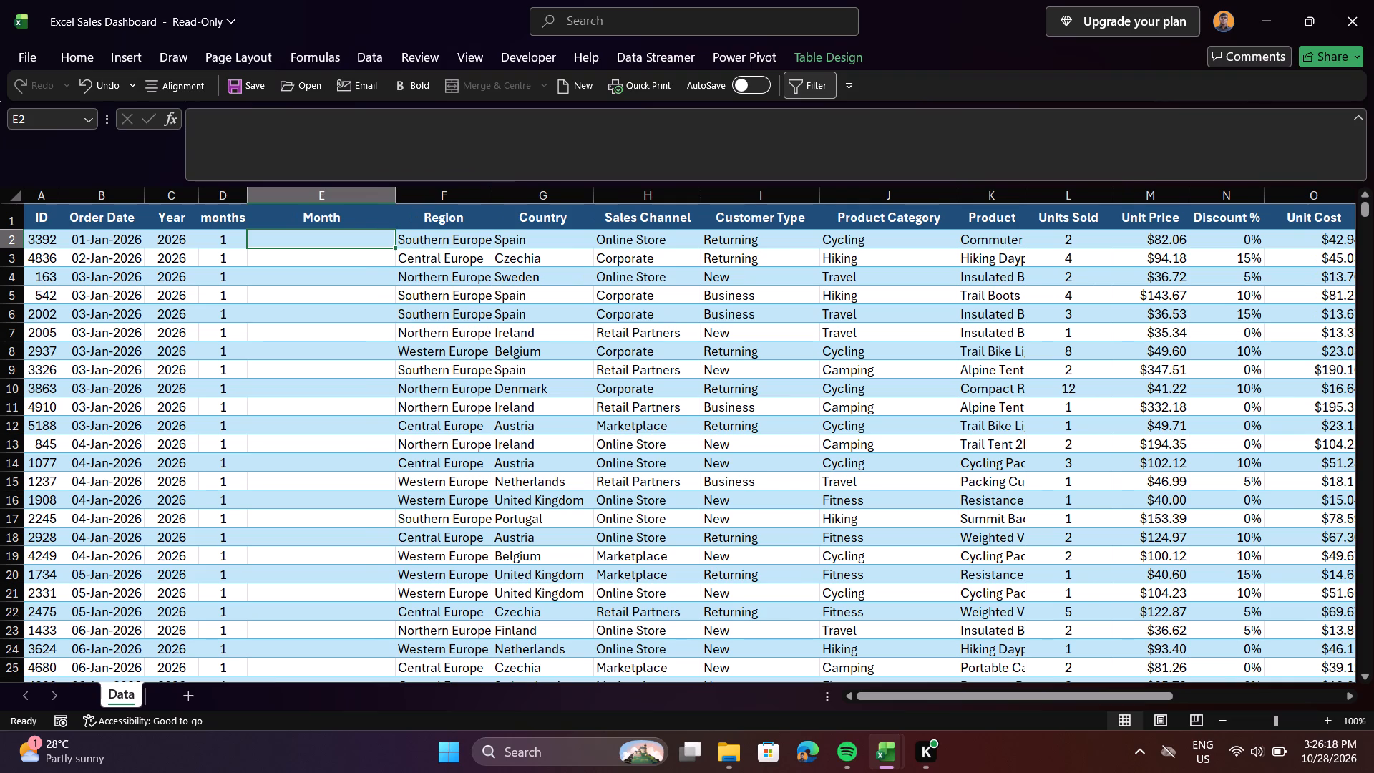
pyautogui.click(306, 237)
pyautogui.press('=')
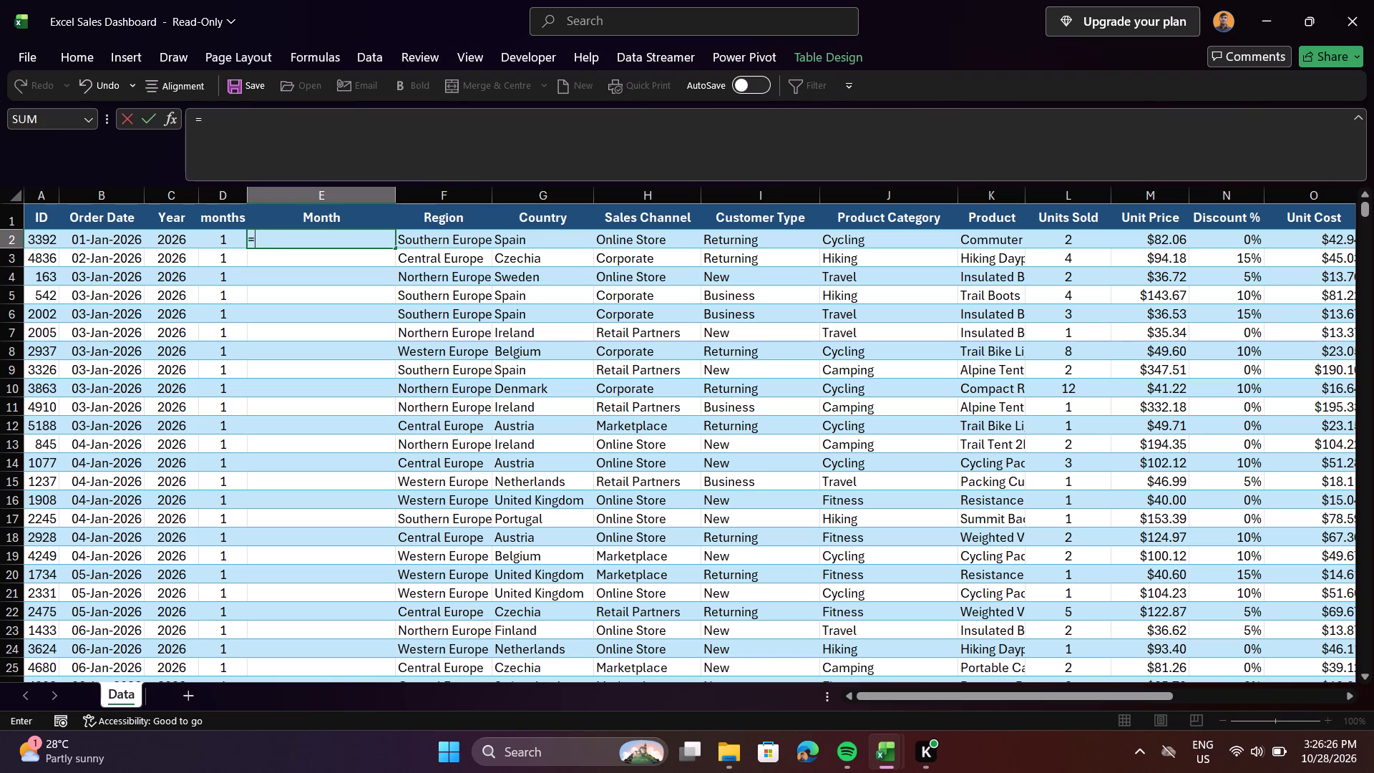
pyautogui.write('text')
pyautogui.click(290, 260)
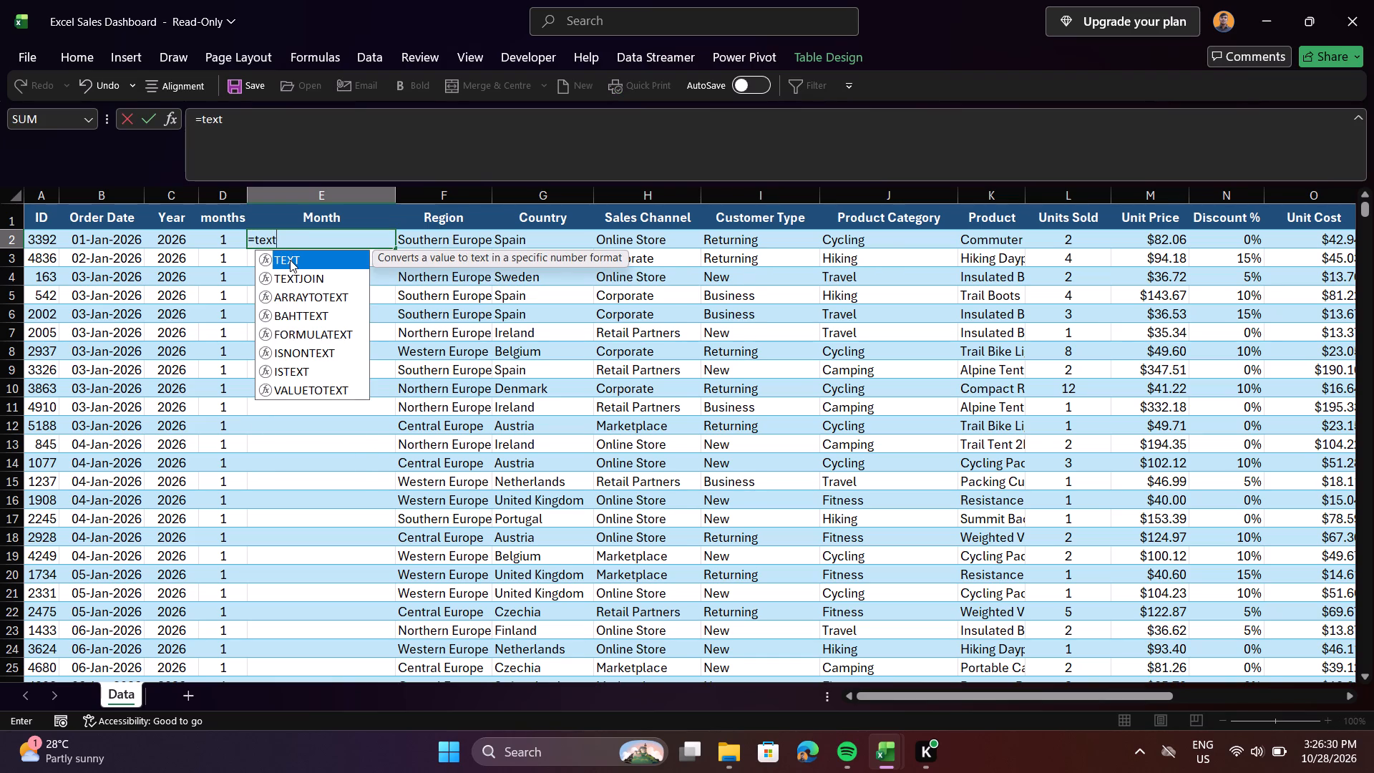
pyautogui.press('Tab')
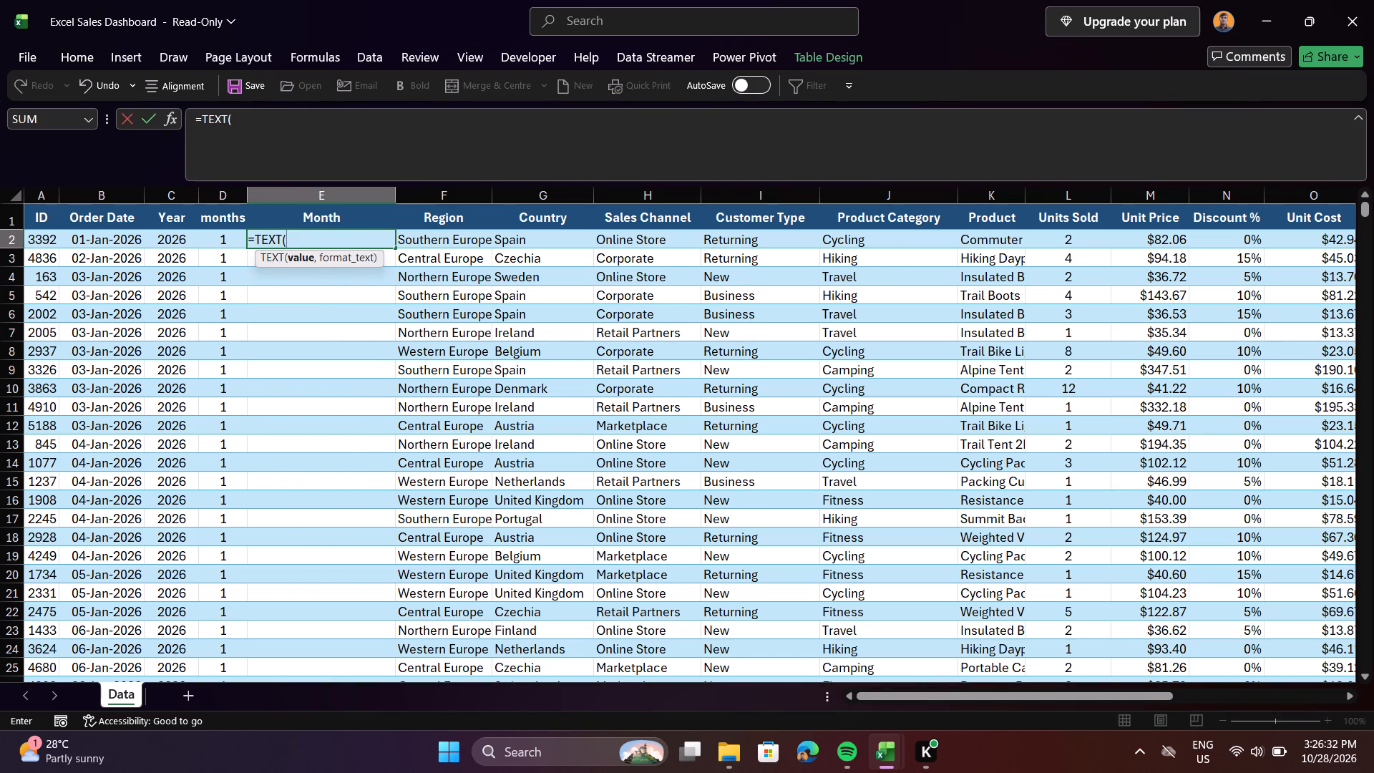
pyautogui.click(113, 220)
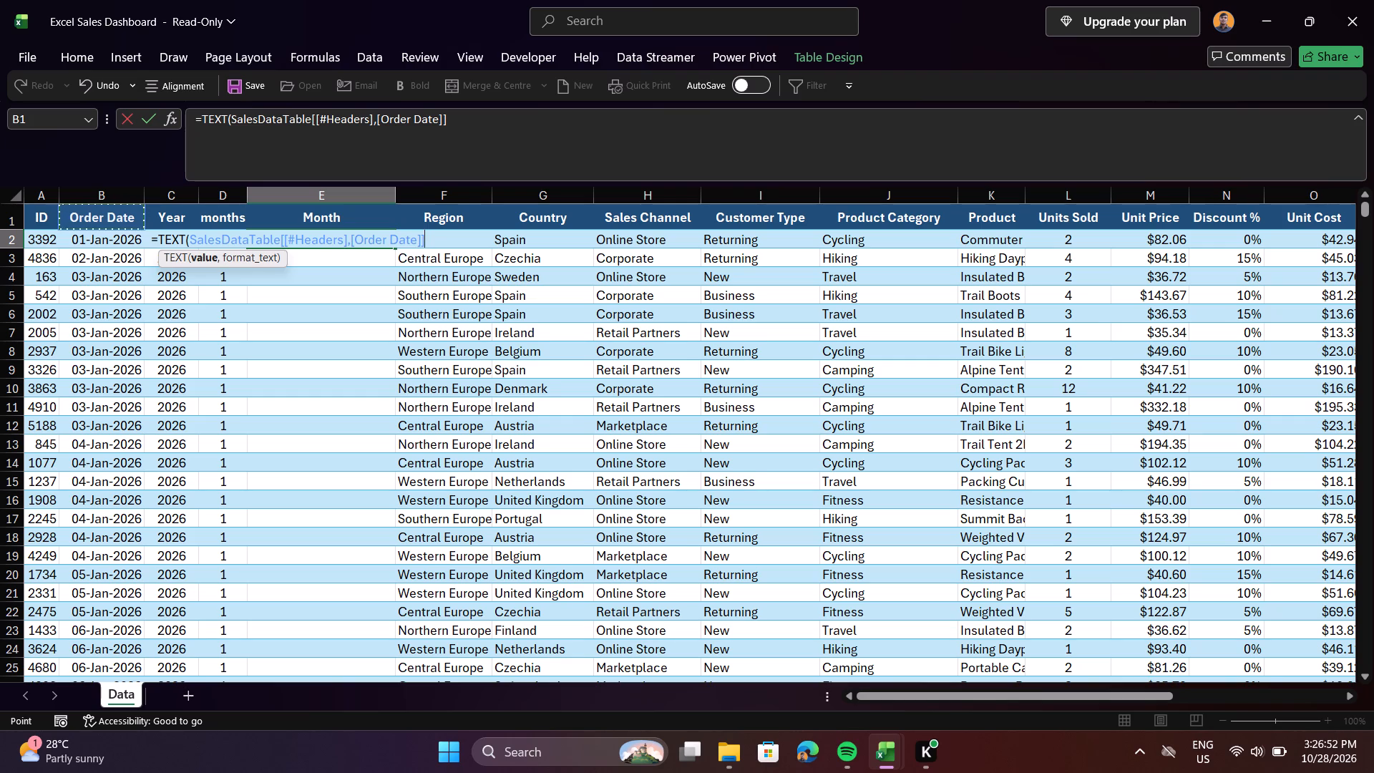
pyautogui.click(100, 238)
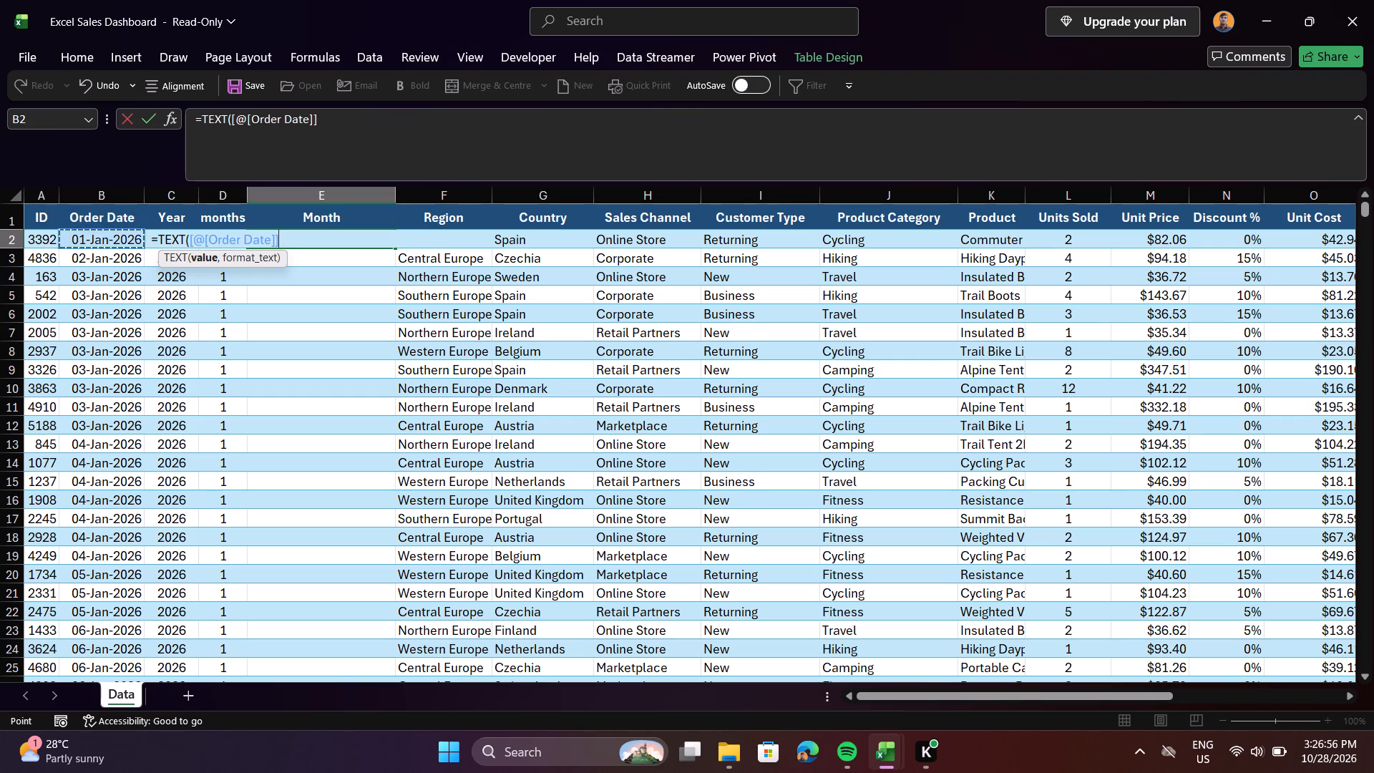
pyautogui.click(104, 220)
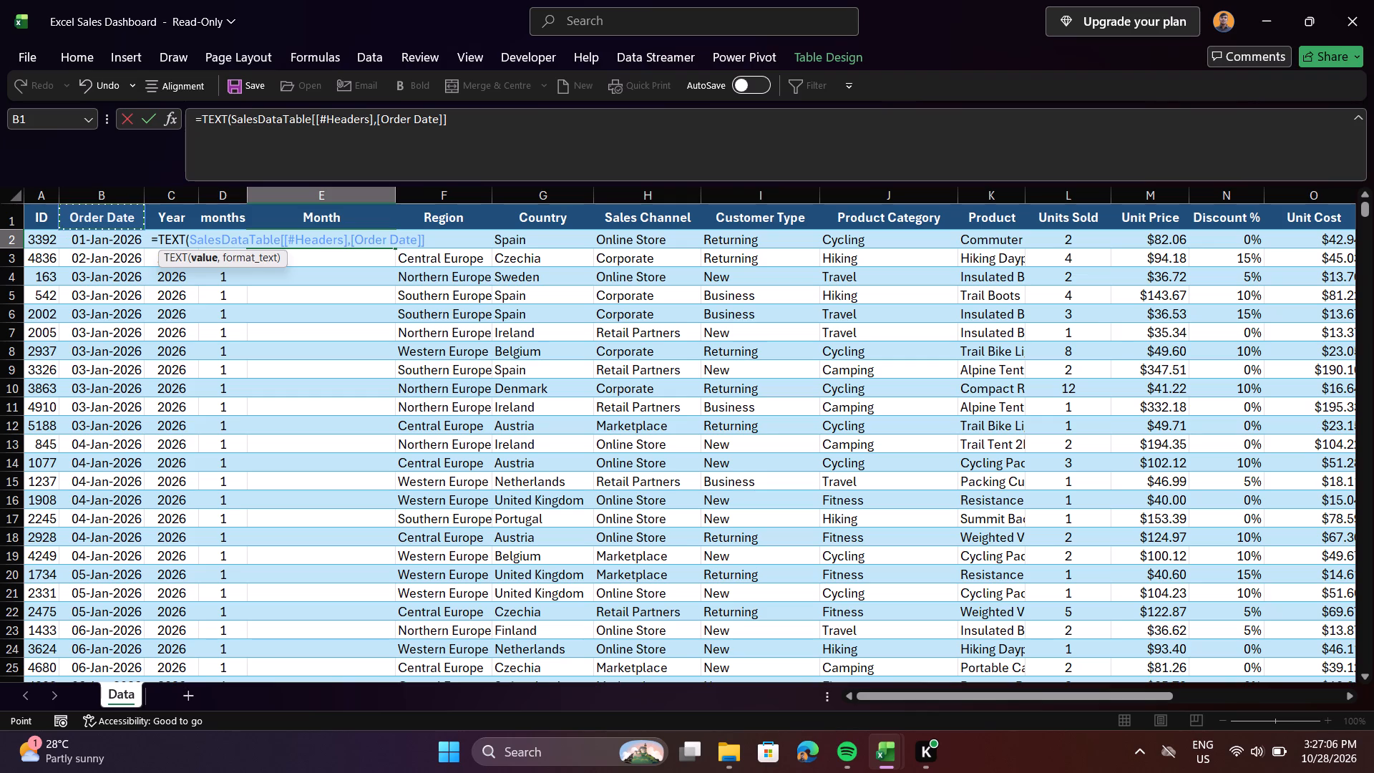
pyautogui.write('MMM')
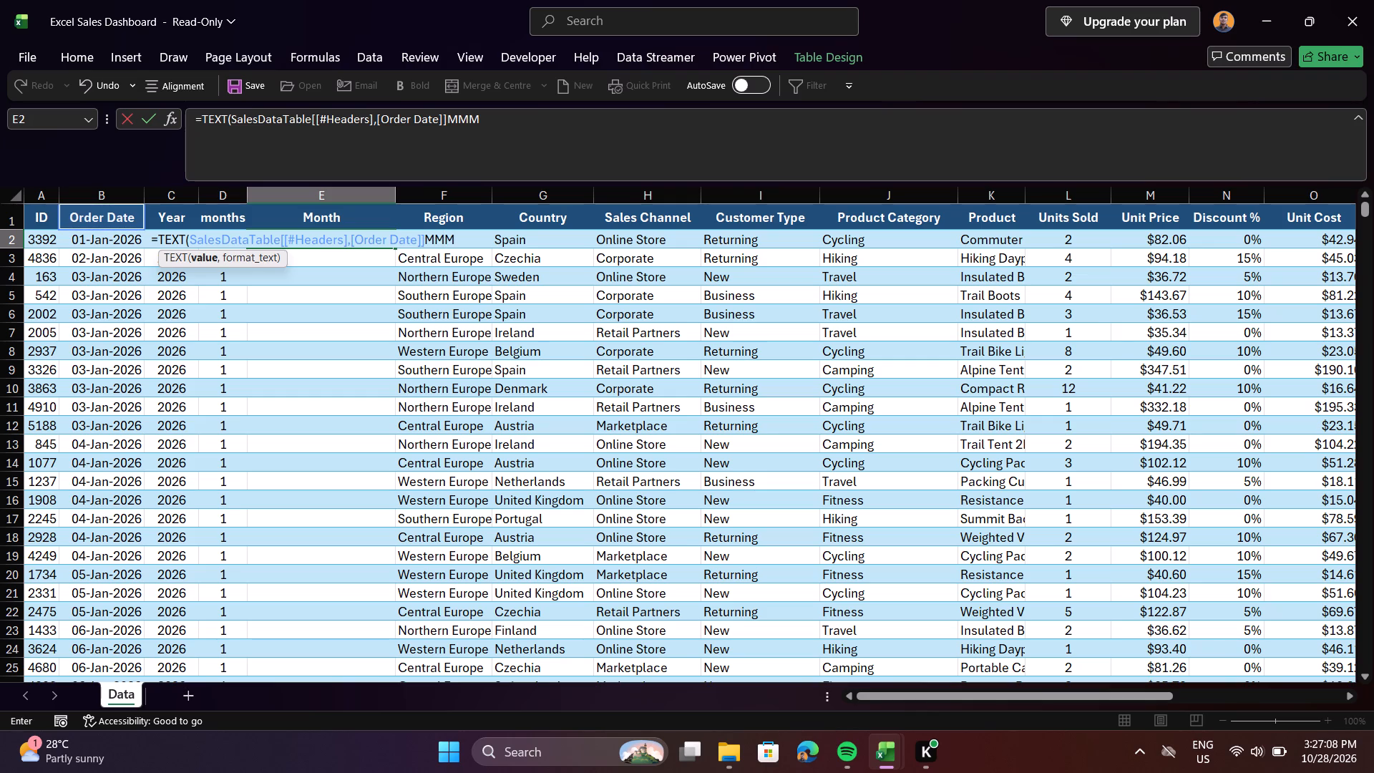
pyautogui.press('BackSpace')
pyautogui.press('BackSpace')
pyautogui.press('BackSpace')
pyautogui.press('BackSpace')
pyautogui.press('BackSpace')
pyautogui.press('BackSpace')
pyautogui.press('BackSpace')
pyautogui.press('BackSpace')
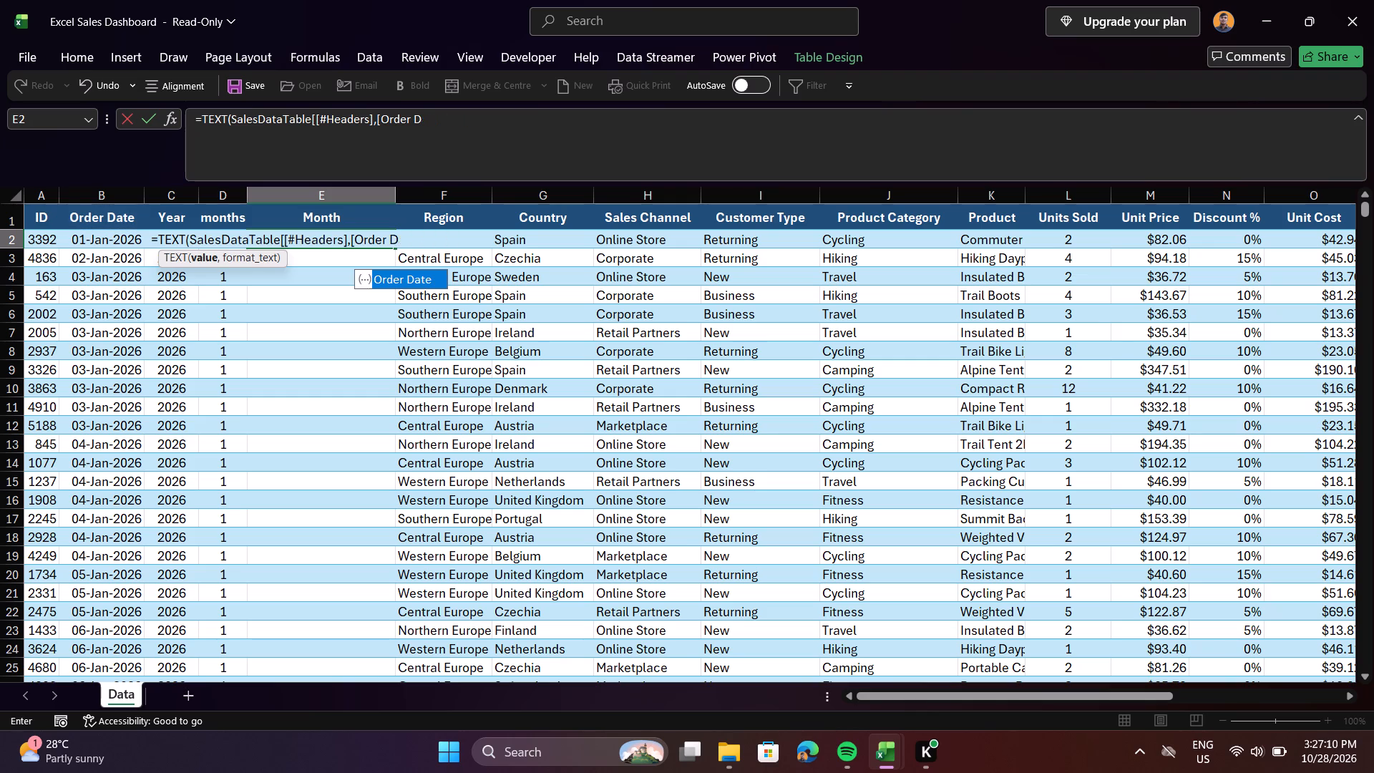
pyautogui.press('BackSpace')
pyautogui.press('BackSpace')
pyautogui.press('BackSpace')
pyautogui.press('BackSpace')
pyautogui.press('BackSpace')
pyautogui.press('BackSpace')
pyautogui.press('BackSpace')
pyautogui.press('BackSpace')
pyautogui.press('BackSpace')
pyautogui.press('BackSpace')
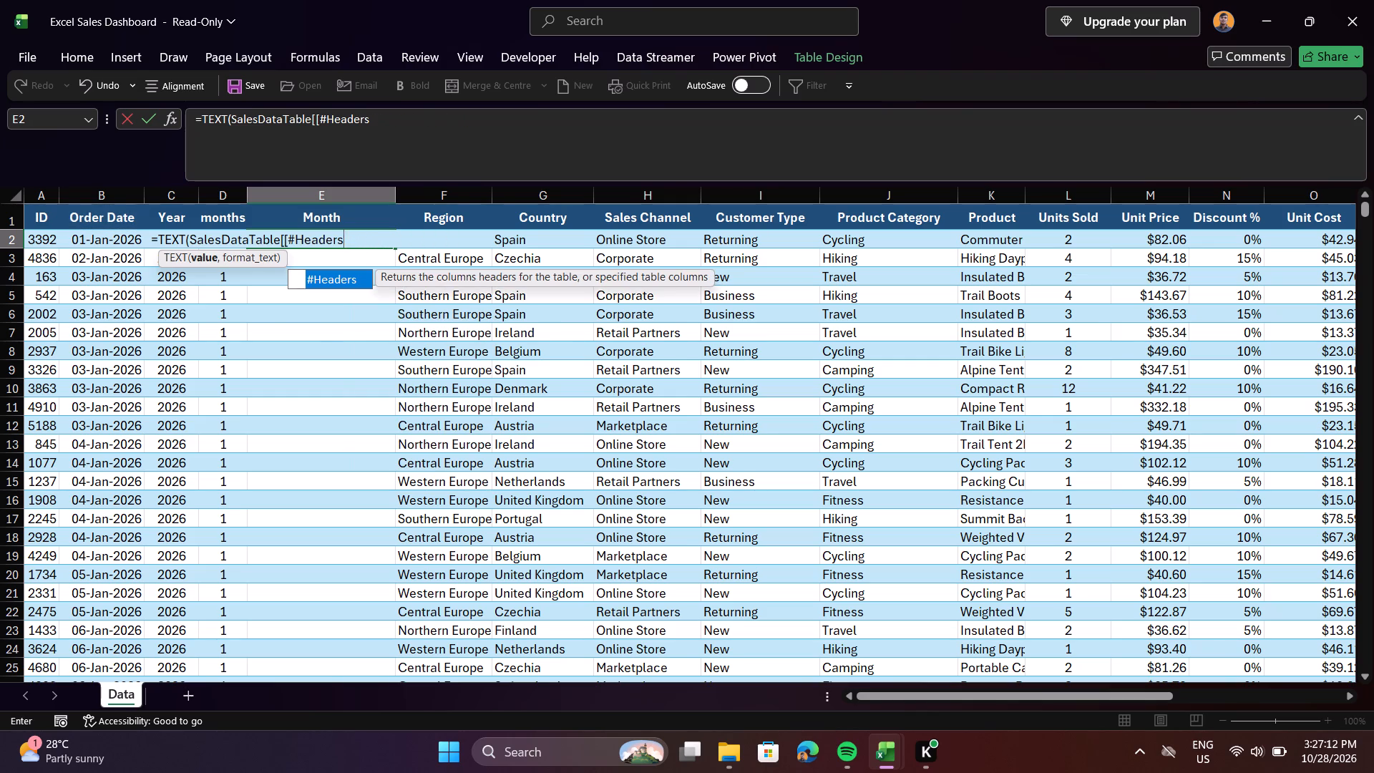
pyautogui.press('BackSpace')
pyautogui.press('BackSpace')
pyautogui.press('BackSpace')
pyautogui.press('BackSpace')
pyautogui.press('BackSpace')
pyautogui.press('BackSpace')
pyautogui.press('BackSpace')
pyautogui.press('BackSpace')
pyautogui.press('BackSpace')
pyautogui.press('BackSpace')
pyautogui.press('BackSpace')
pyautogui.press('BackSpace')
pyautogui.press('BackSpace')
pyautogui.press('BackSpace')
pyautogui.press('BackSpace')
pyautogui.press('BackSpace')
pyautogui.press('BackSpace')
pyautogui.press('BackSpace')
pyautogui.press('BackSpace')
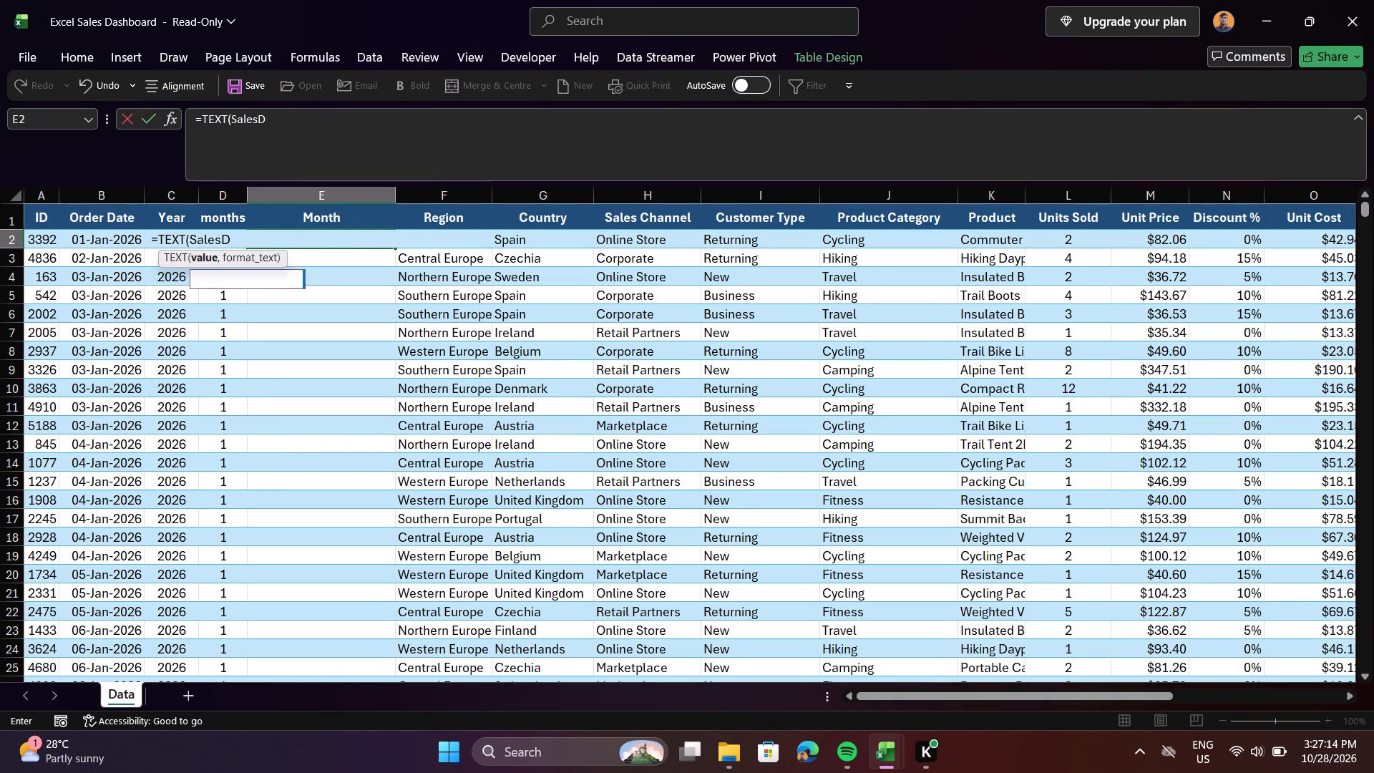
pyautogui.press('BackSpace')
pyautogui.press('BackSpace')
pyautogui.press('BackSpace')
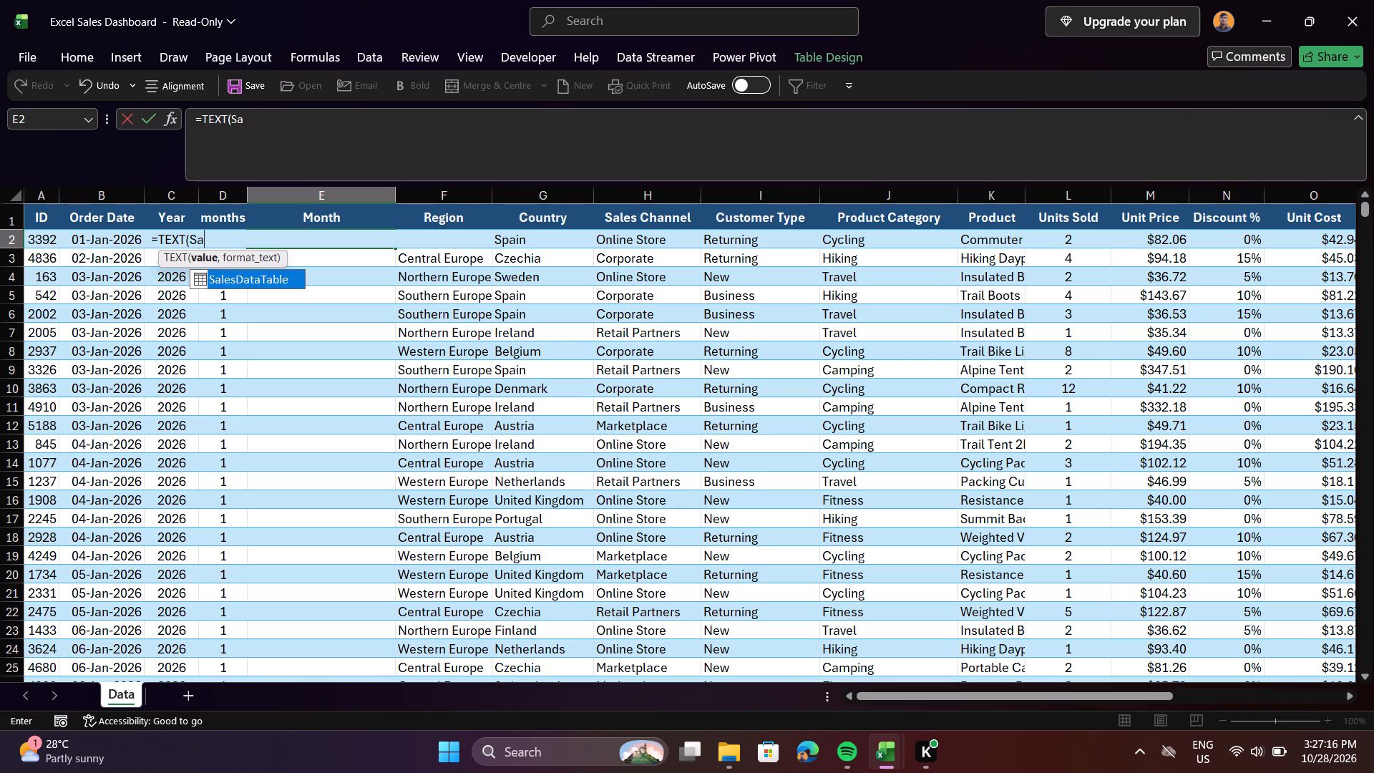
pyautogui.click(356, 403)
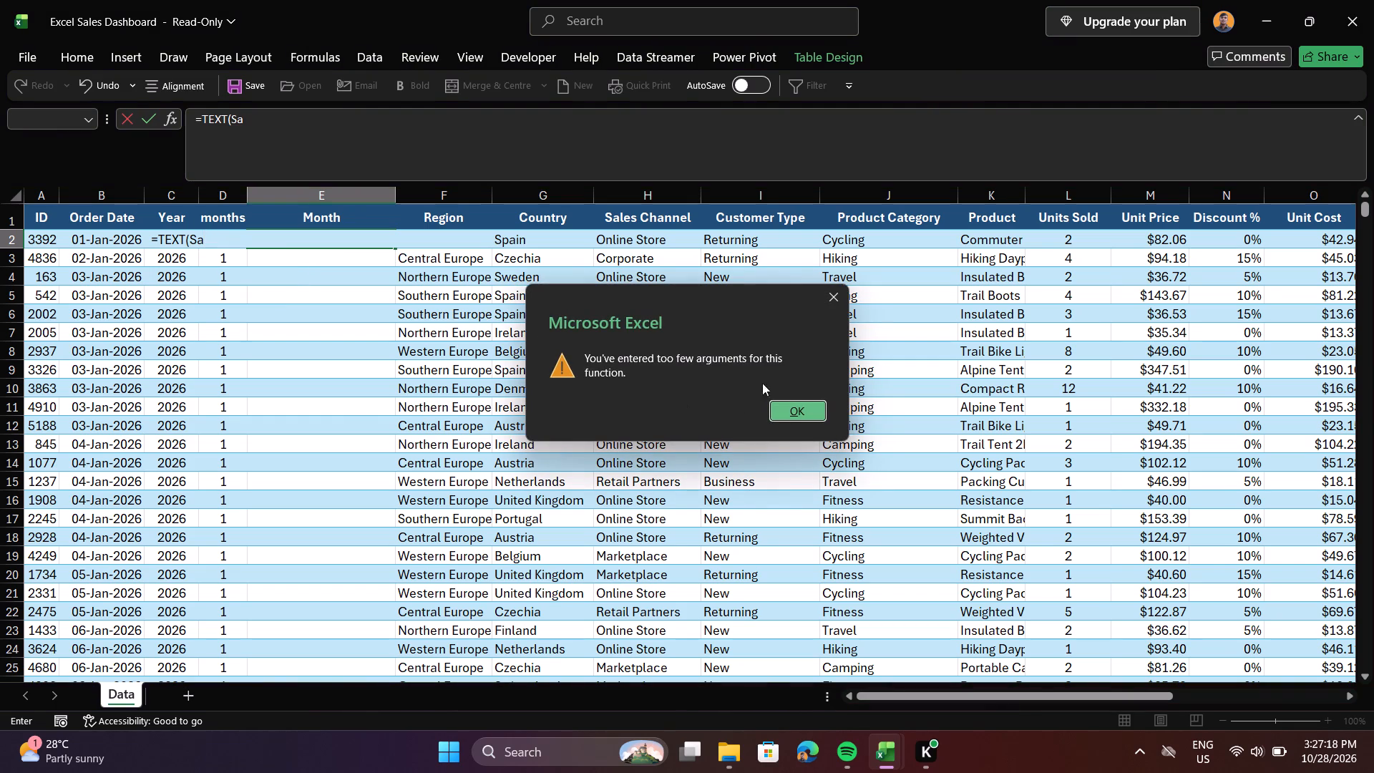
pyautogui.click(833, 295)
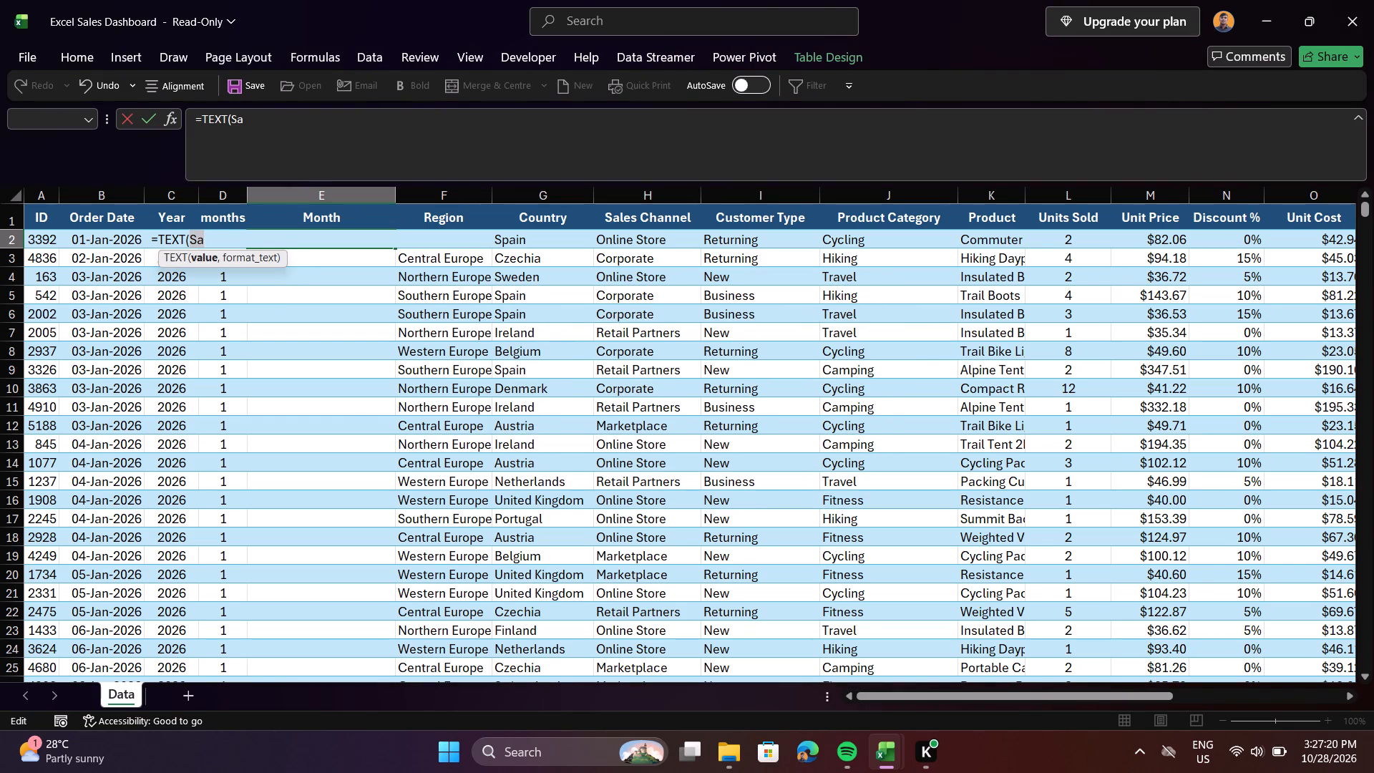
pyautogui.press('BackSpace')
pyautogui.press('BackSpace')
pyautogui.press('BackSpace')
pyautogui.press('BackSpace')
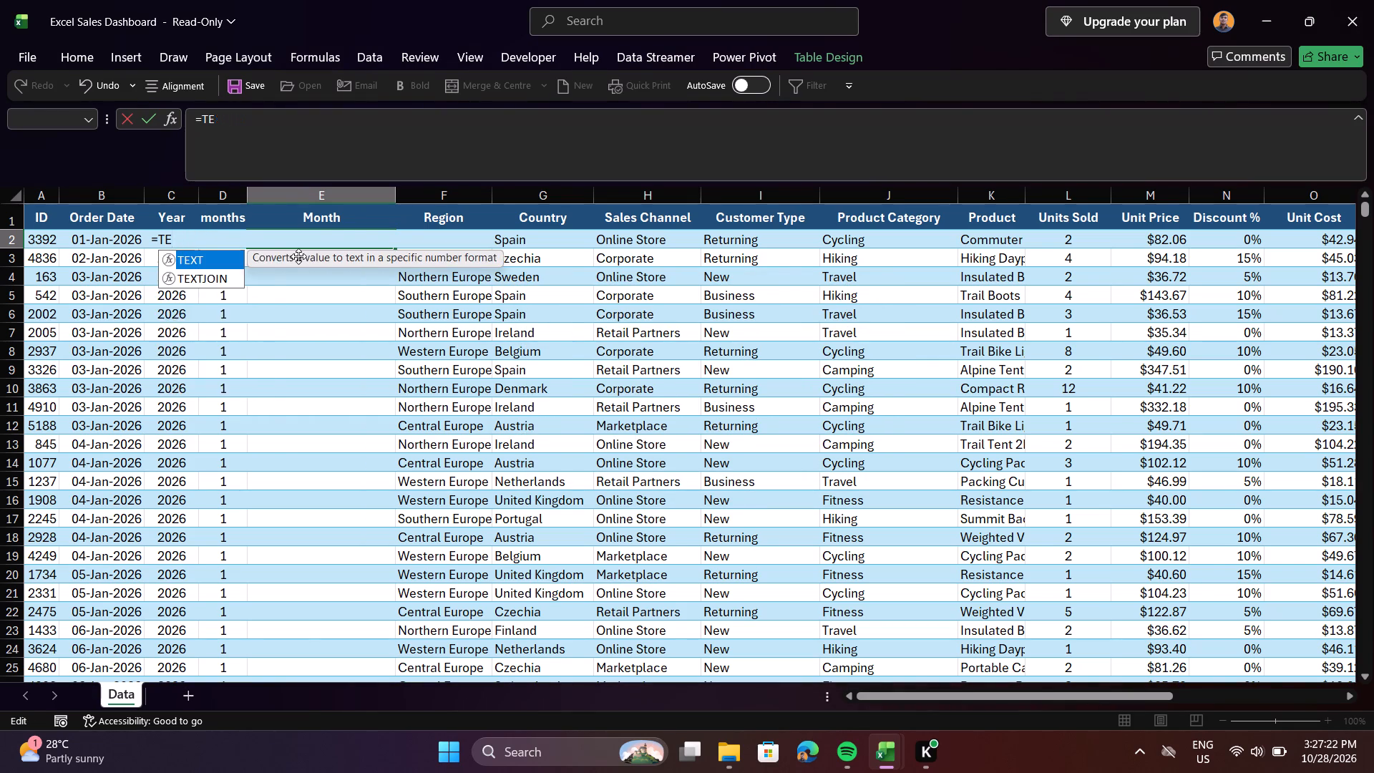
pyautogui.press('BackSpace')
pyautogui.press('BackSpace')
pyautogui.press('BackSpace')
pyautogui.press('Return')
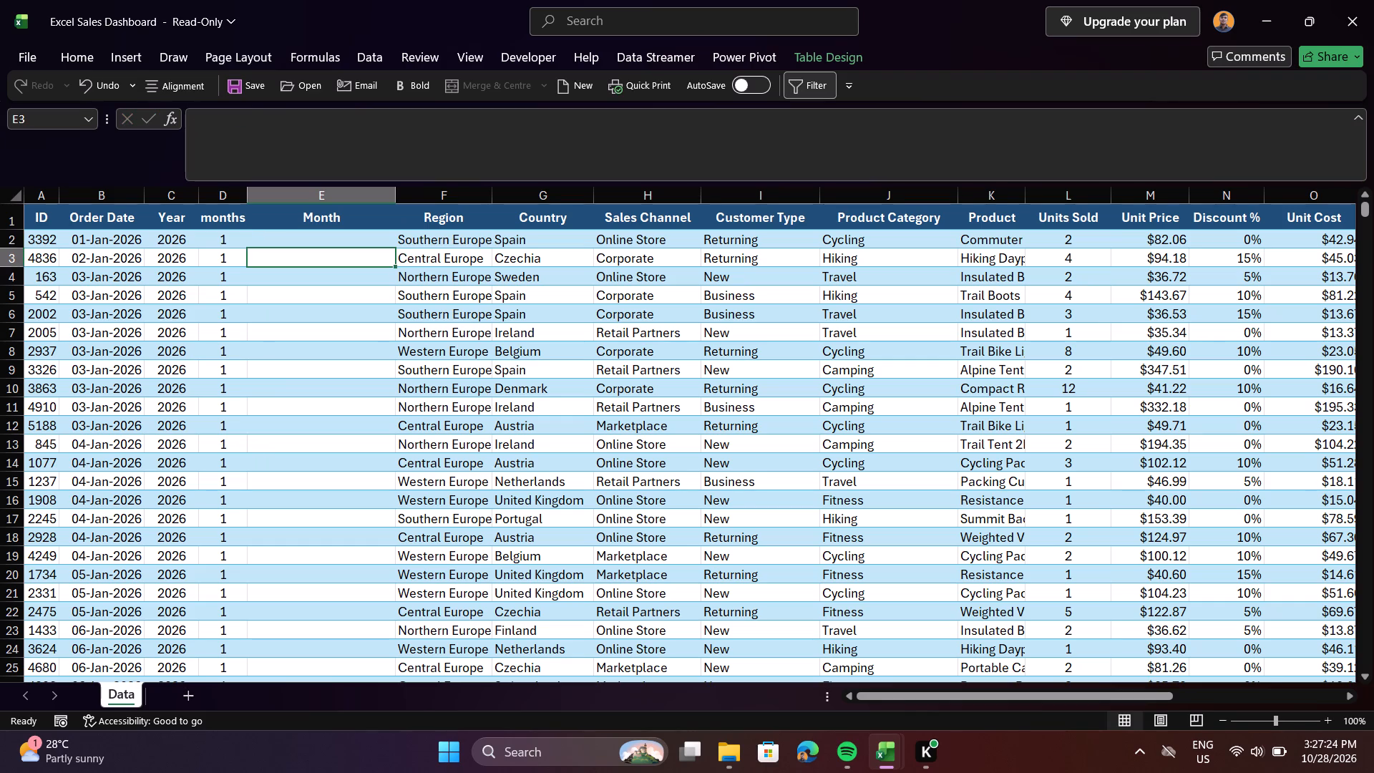
# Start a TEXT formula in E2 of the Month column, with the row's Order Date as its value argument.
pyautogui.click(302, 243)
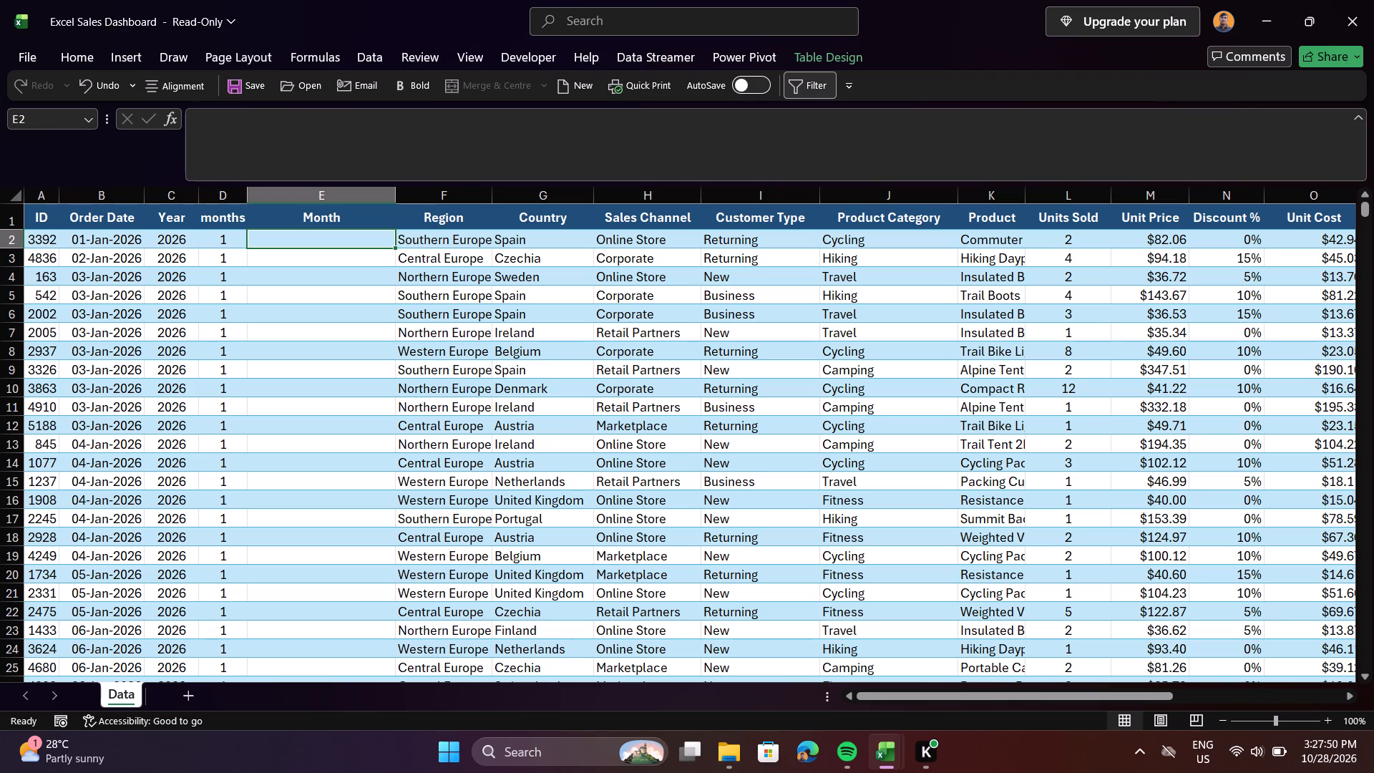
pyautogui.press('=')
pyautogui.write('TES')
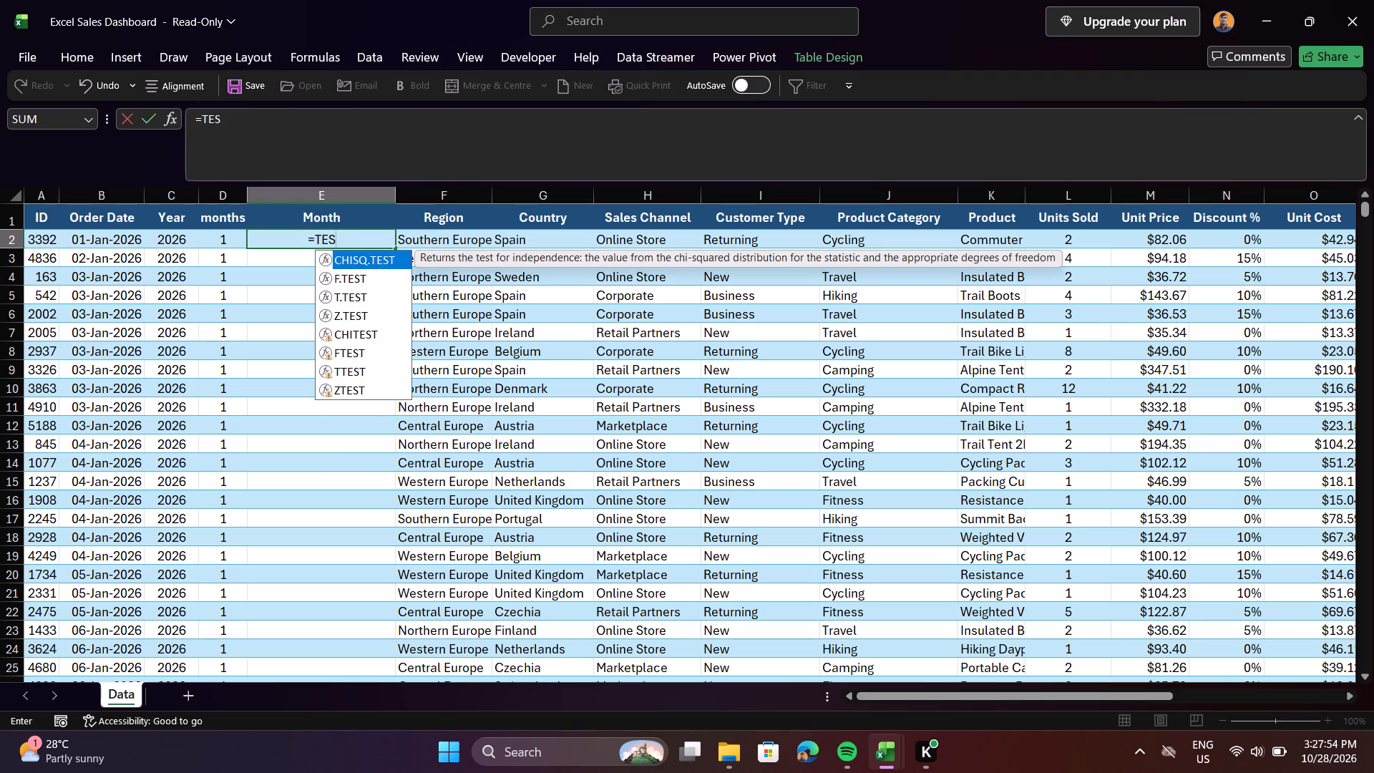
pyautogui.press('BackSpace')
pyautogui.write('XT')
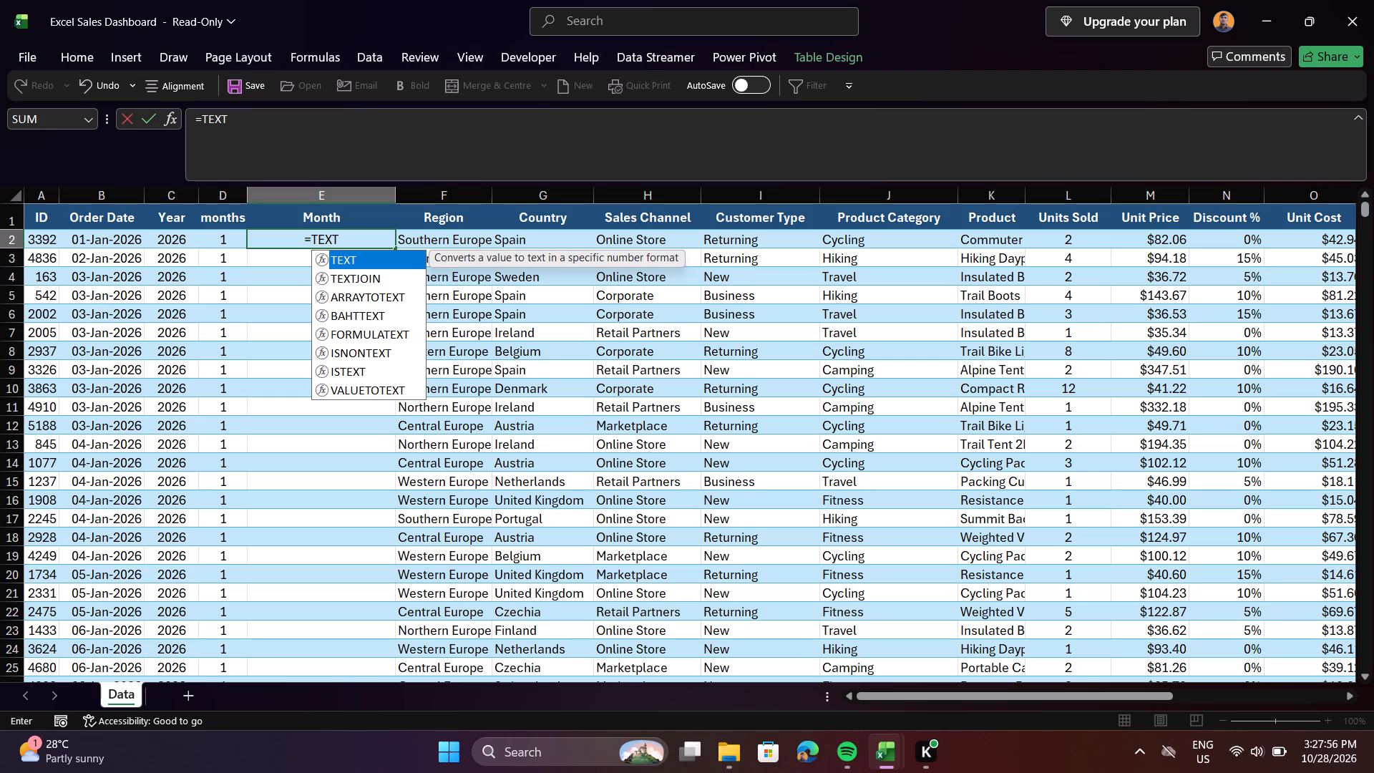
pyautogui.press('Tab')
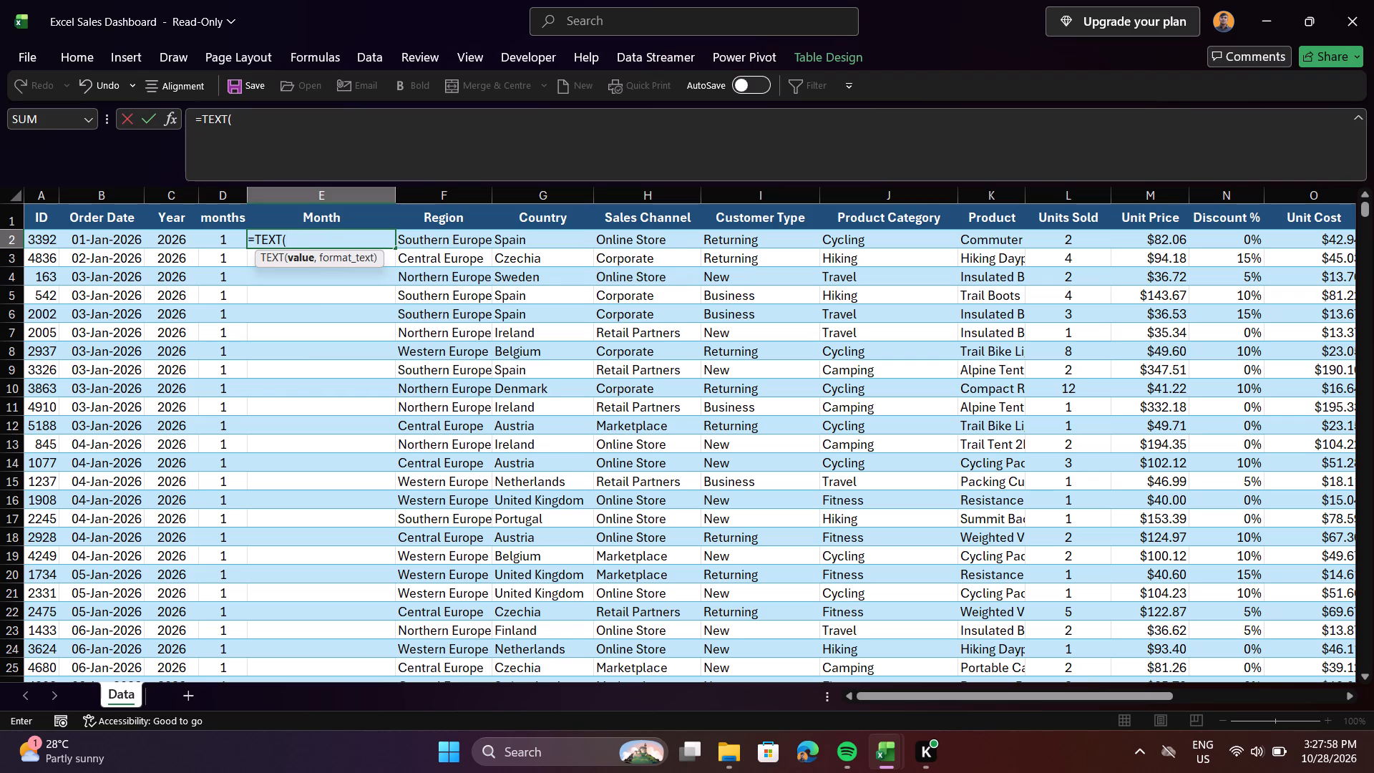
pyautogui.click(112, 242)
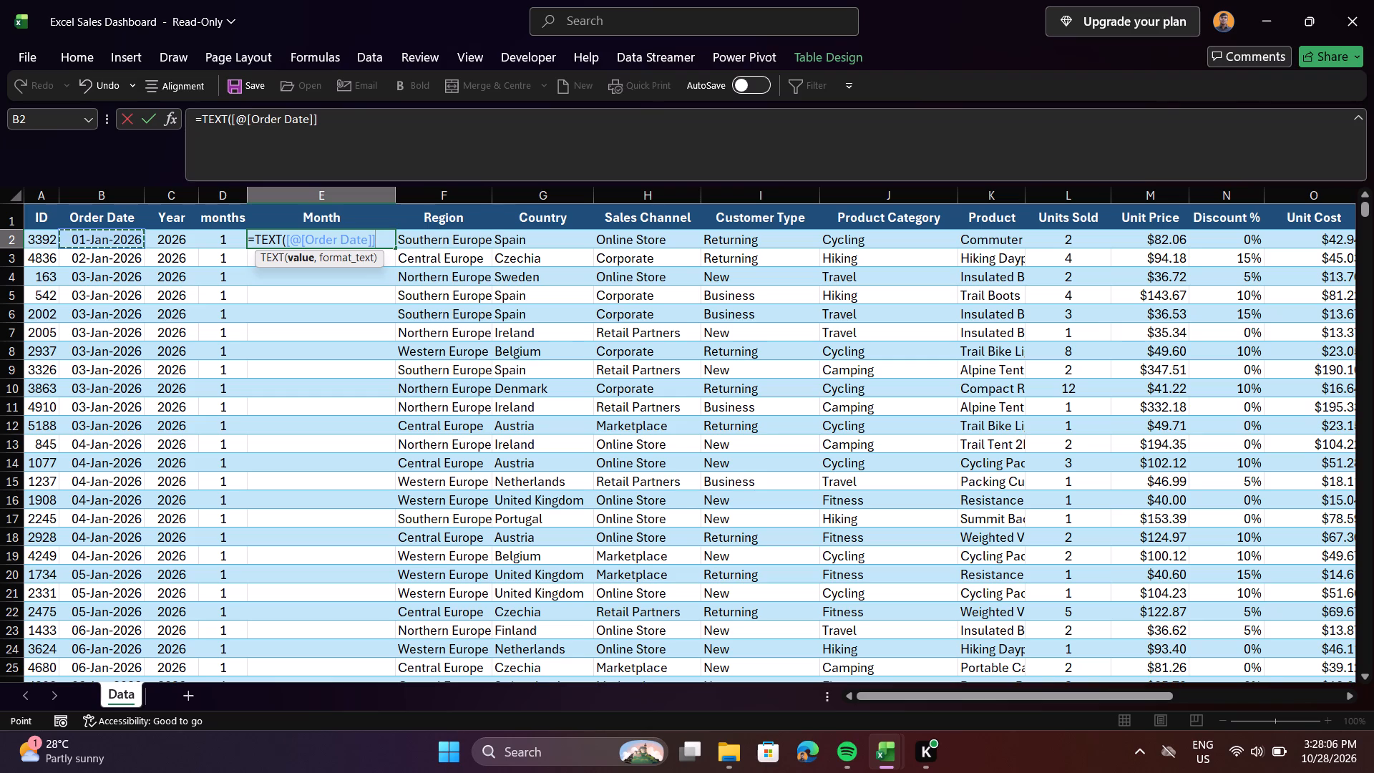
pyautogui.click(112, 242)
pyautogui.press(',')
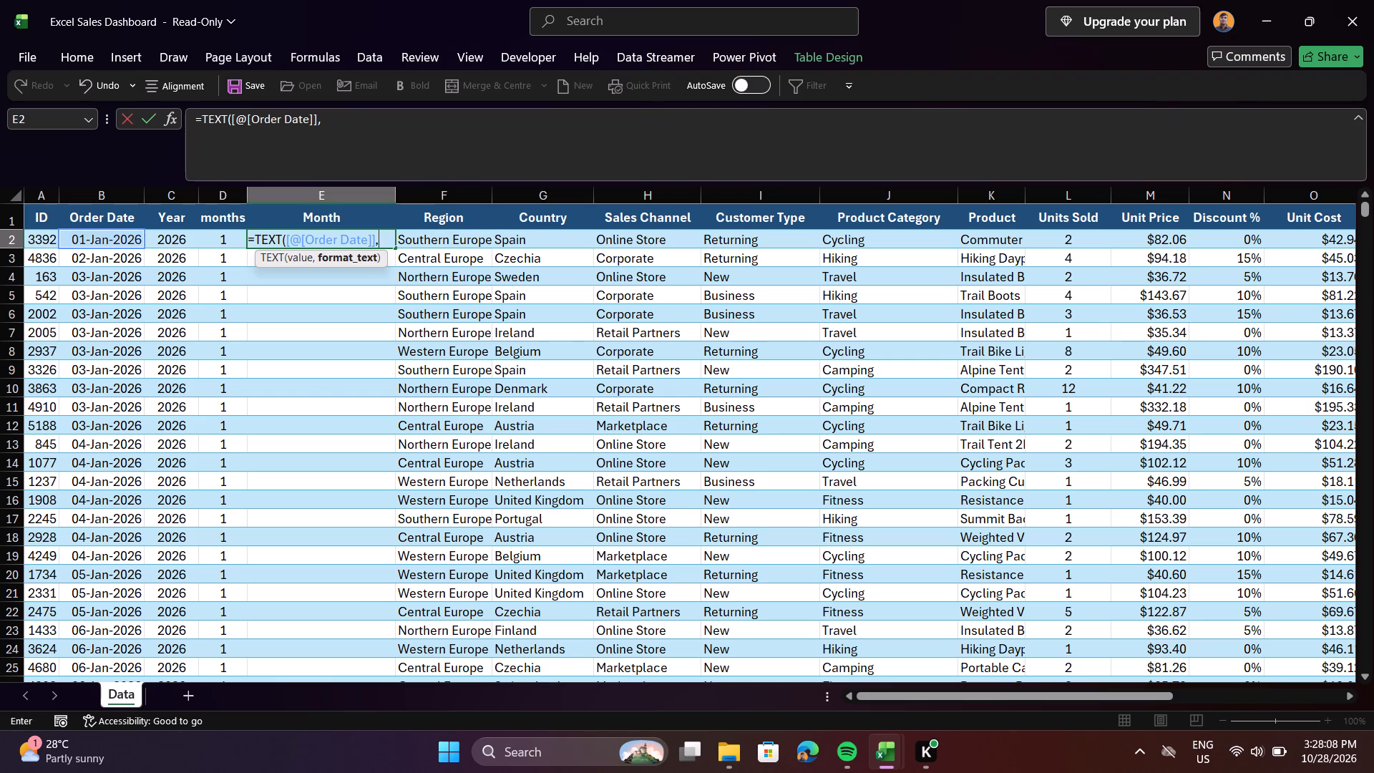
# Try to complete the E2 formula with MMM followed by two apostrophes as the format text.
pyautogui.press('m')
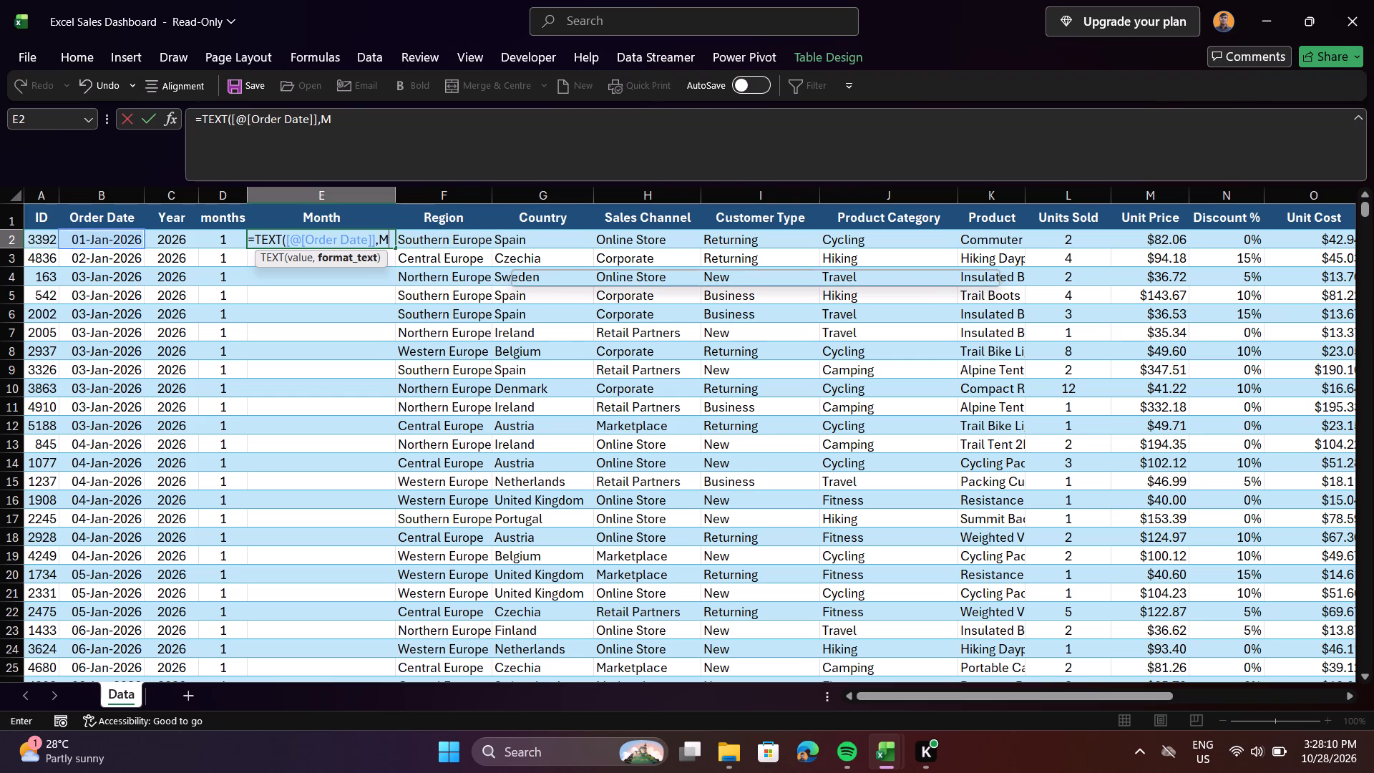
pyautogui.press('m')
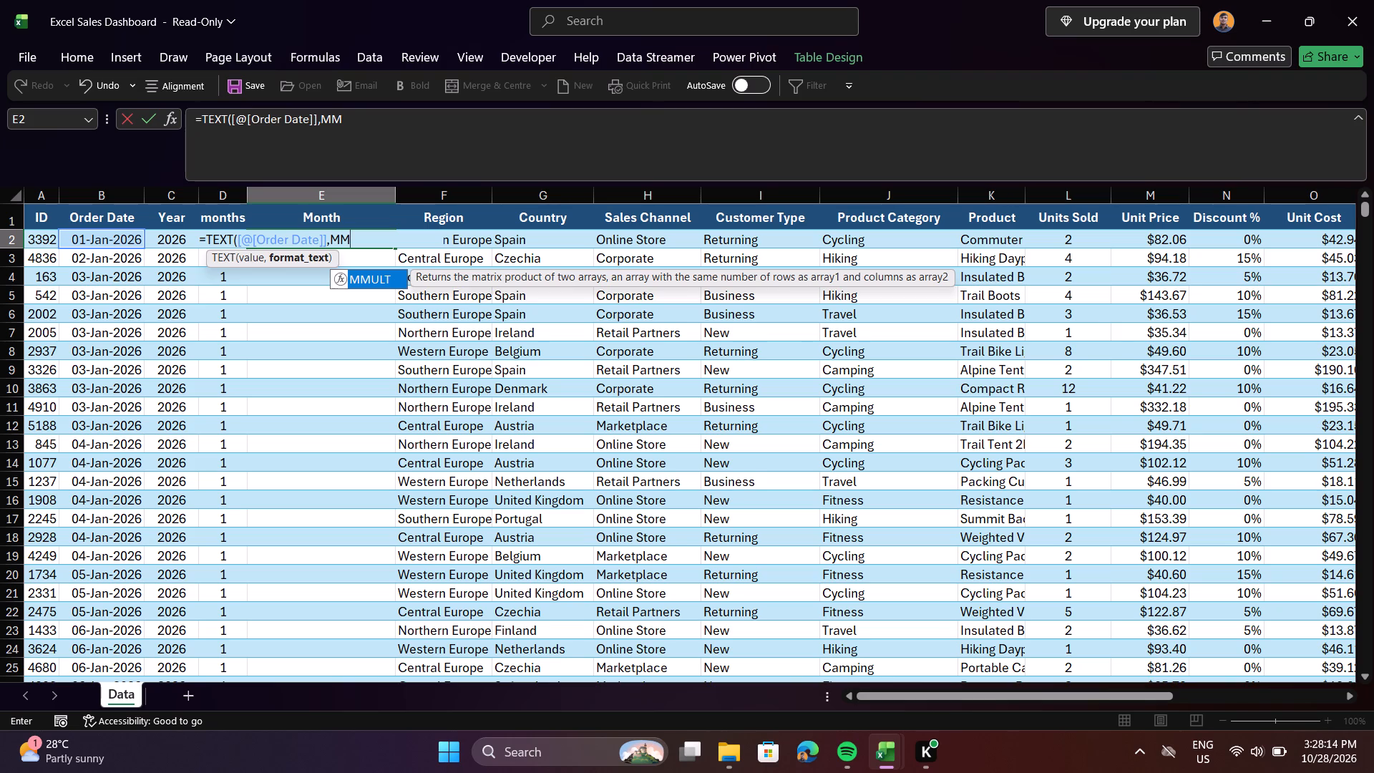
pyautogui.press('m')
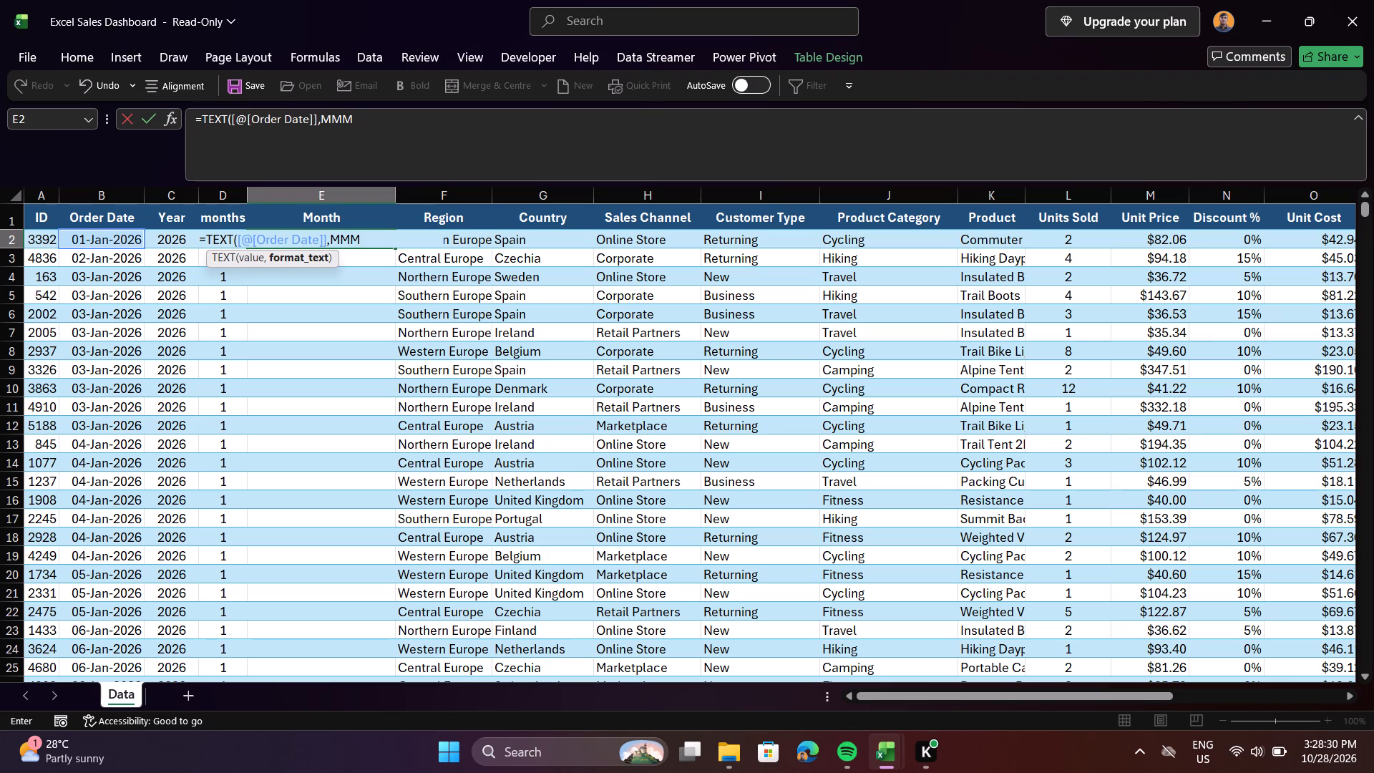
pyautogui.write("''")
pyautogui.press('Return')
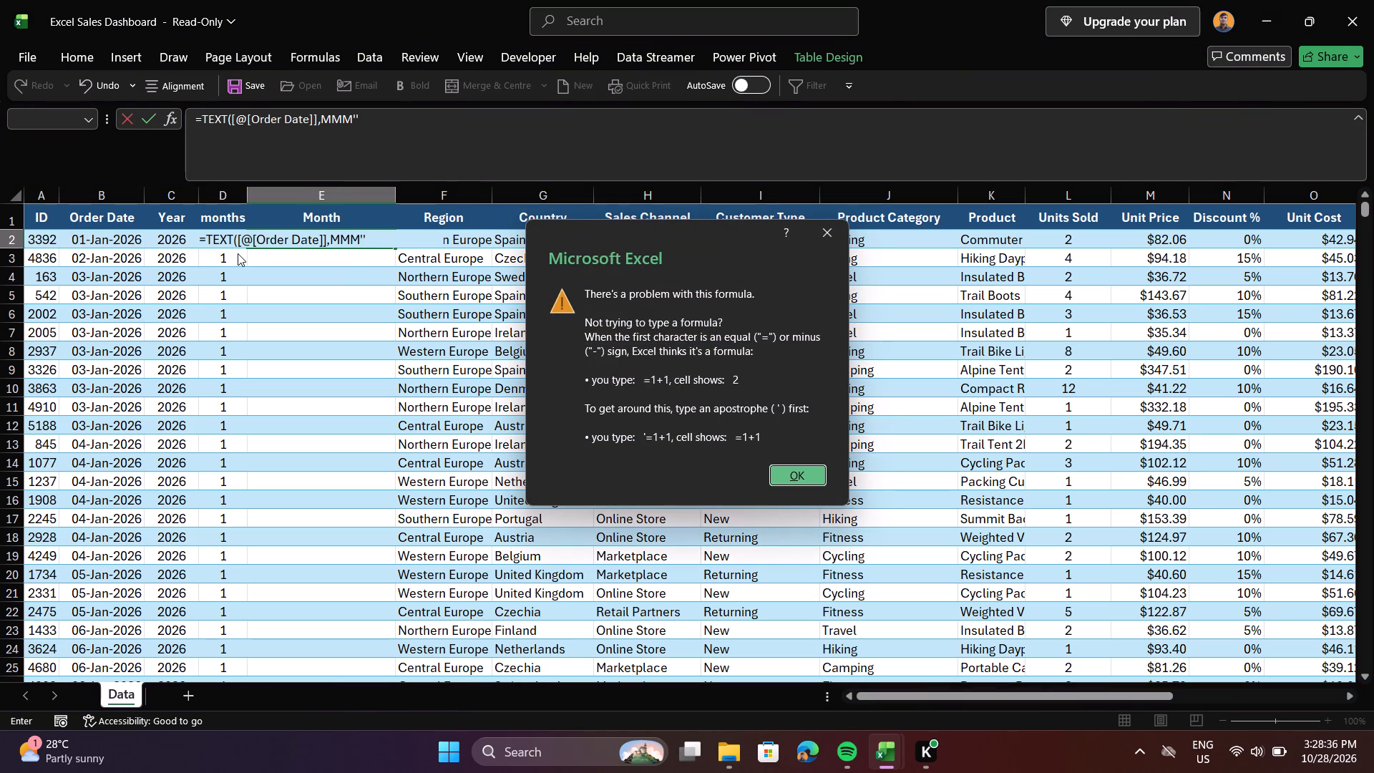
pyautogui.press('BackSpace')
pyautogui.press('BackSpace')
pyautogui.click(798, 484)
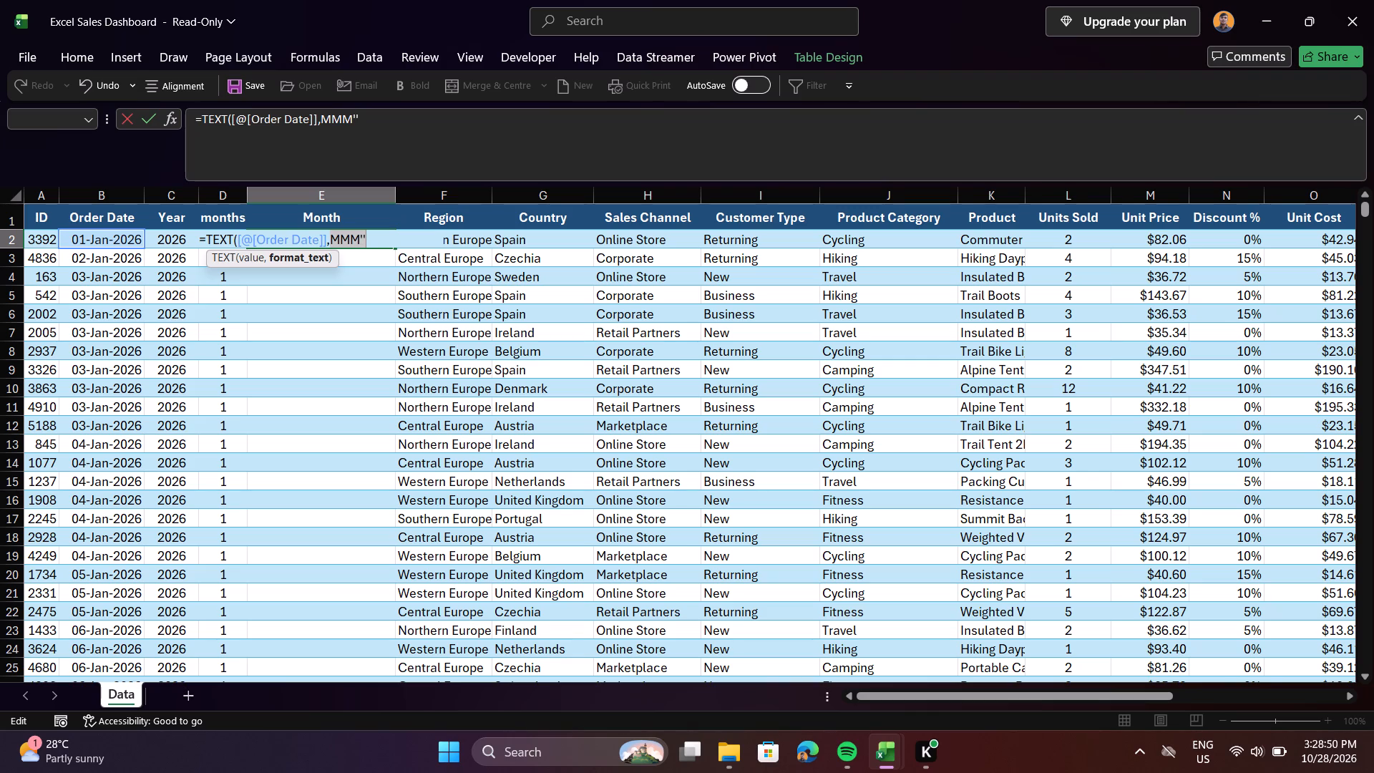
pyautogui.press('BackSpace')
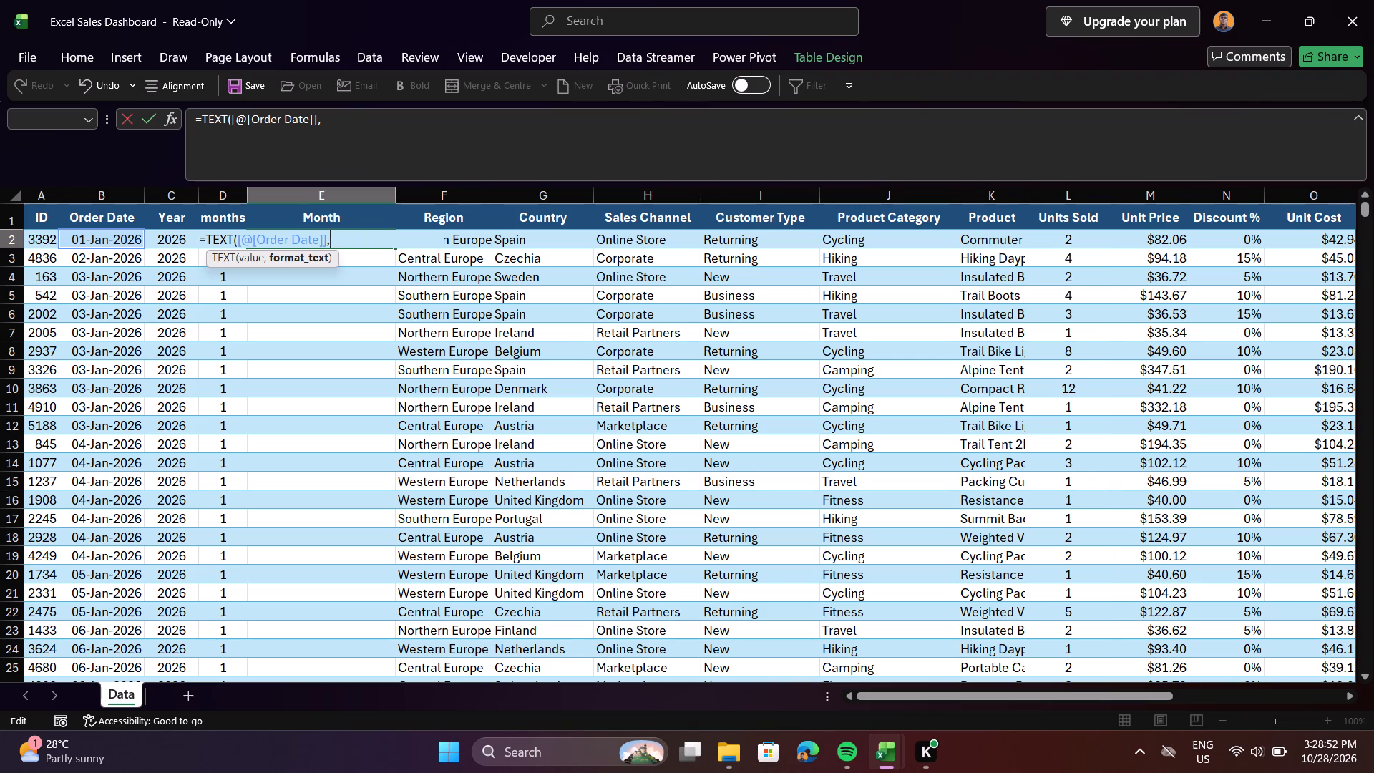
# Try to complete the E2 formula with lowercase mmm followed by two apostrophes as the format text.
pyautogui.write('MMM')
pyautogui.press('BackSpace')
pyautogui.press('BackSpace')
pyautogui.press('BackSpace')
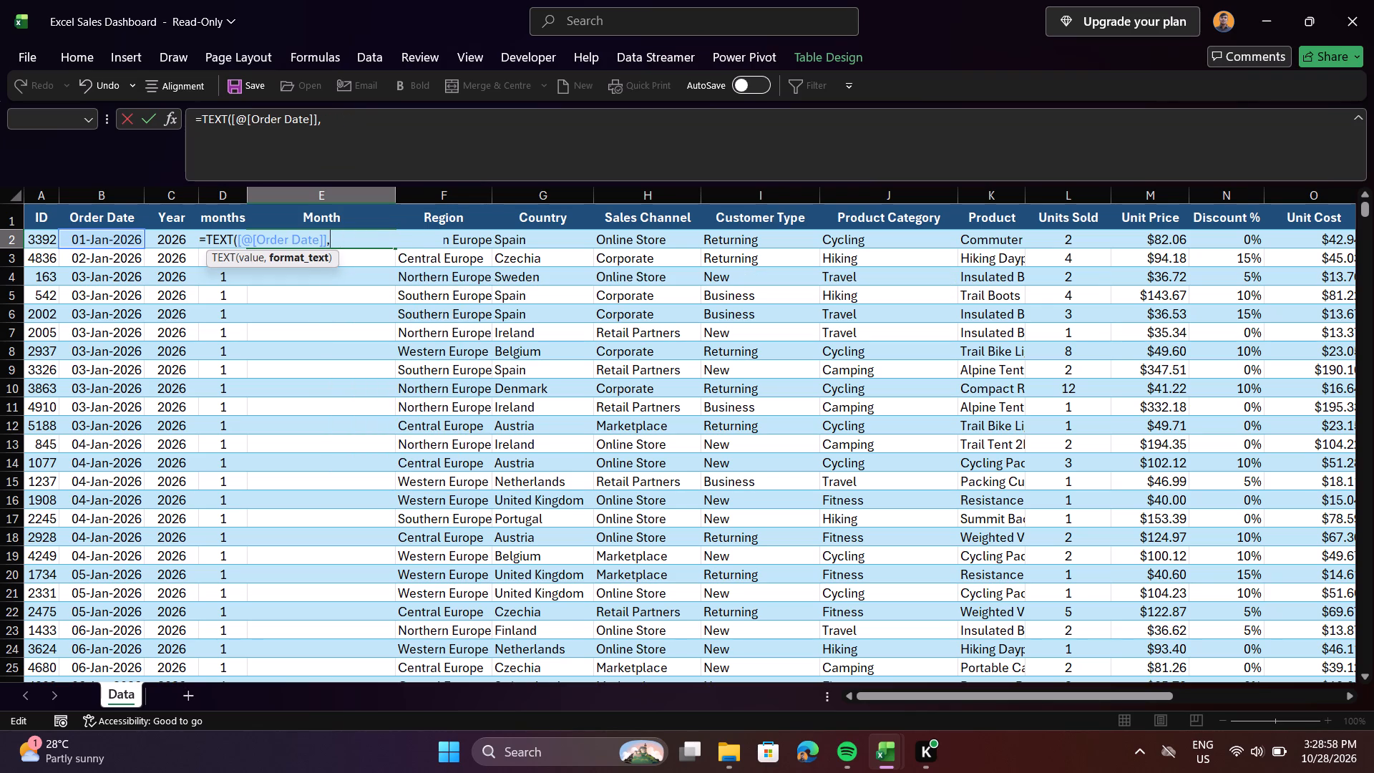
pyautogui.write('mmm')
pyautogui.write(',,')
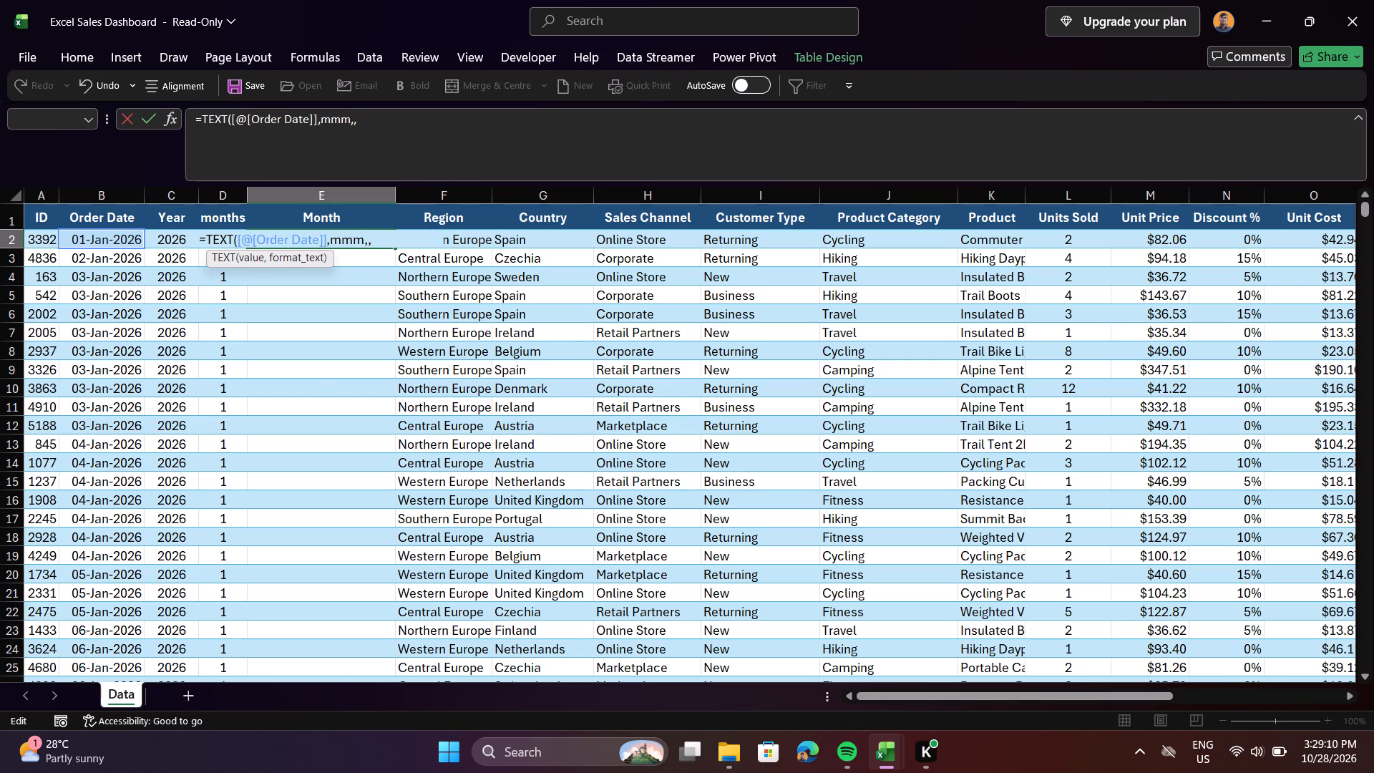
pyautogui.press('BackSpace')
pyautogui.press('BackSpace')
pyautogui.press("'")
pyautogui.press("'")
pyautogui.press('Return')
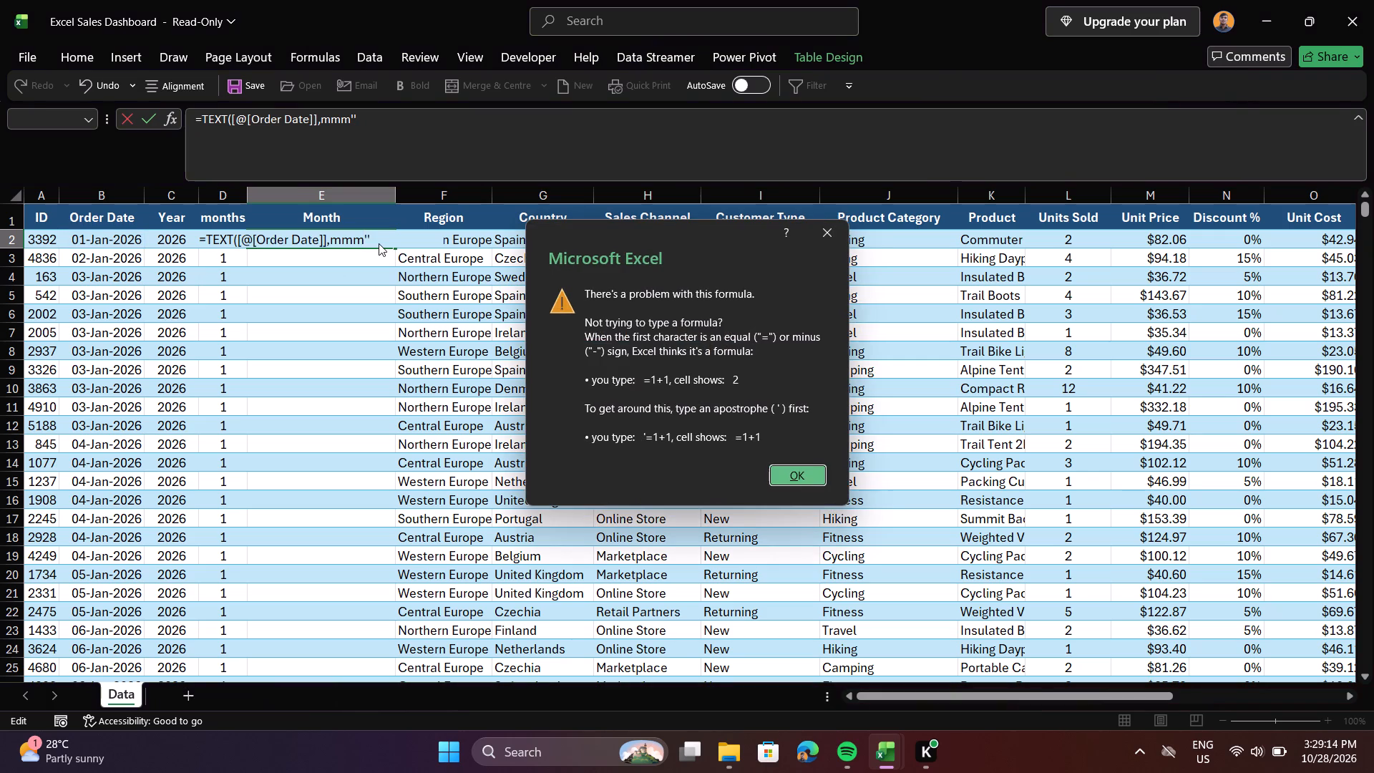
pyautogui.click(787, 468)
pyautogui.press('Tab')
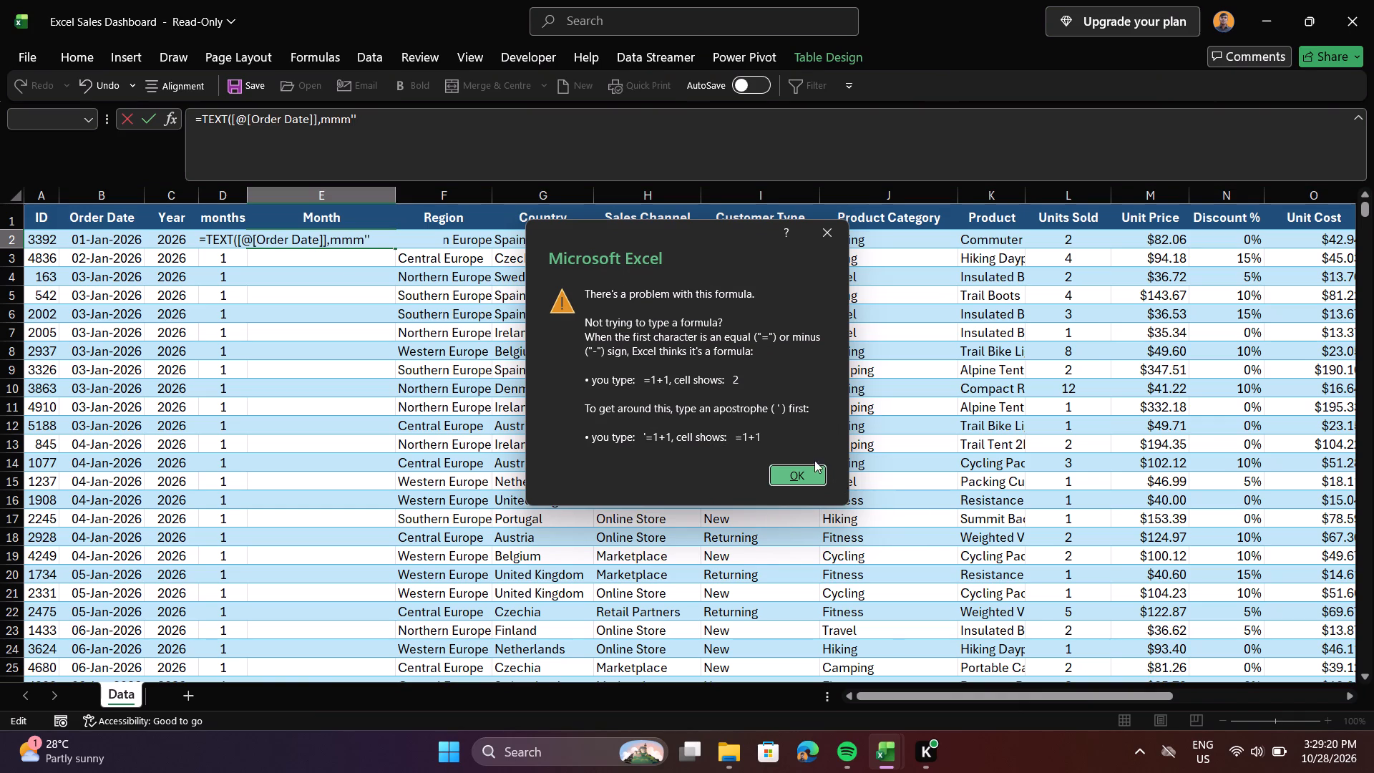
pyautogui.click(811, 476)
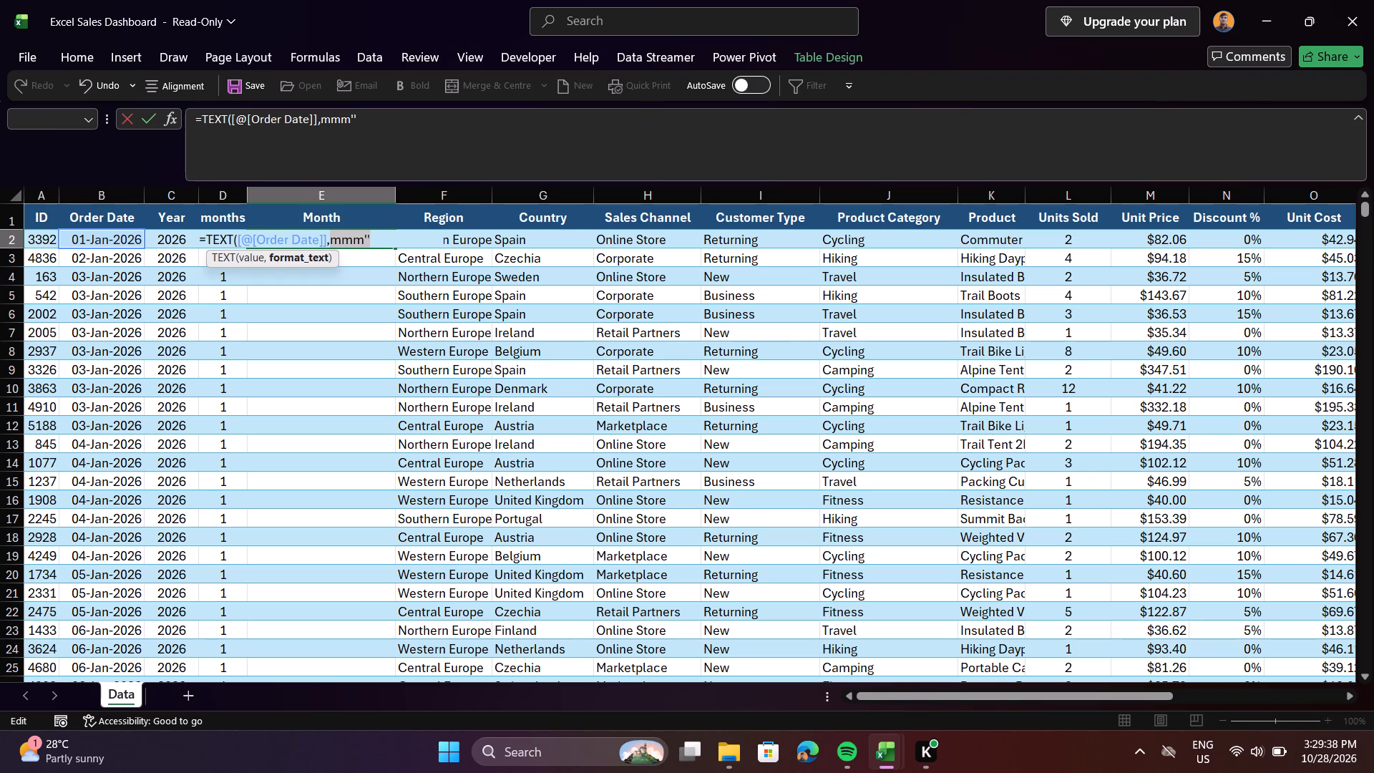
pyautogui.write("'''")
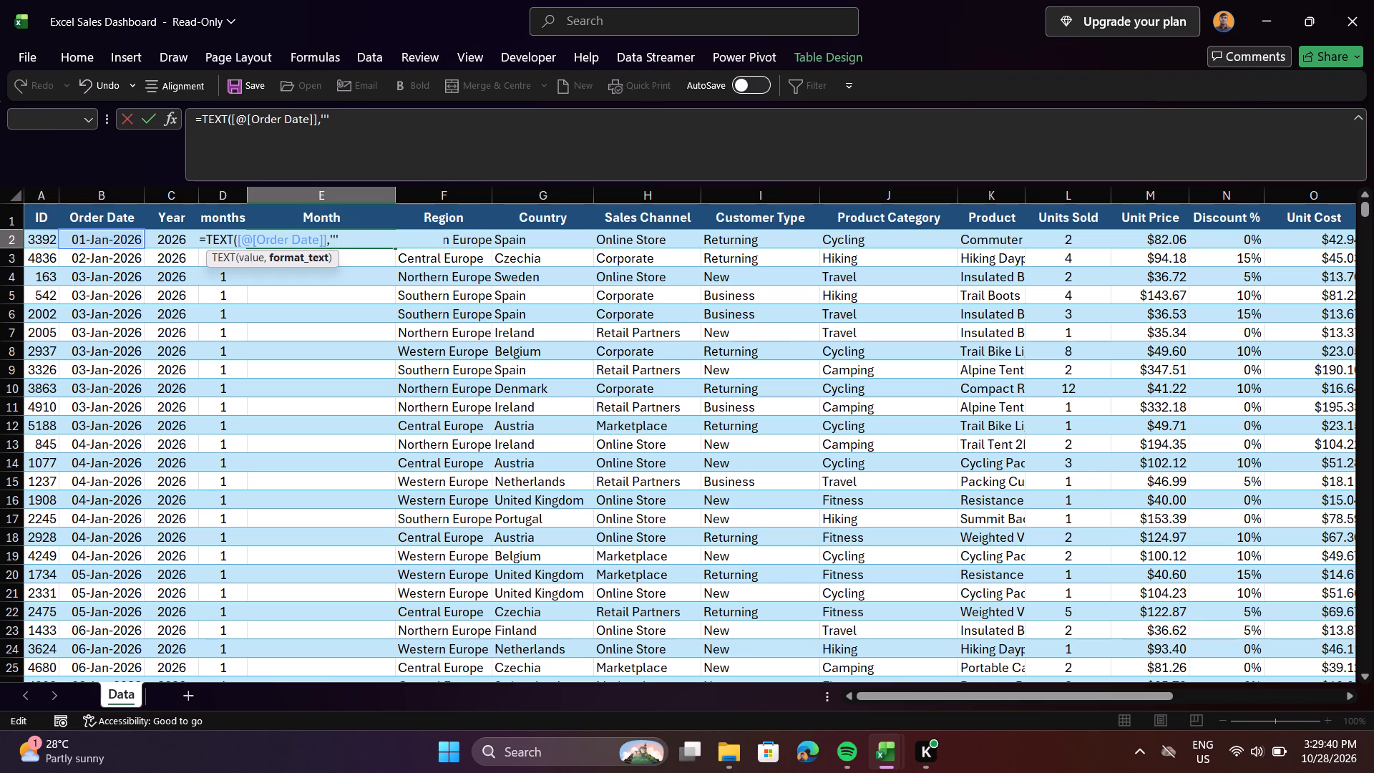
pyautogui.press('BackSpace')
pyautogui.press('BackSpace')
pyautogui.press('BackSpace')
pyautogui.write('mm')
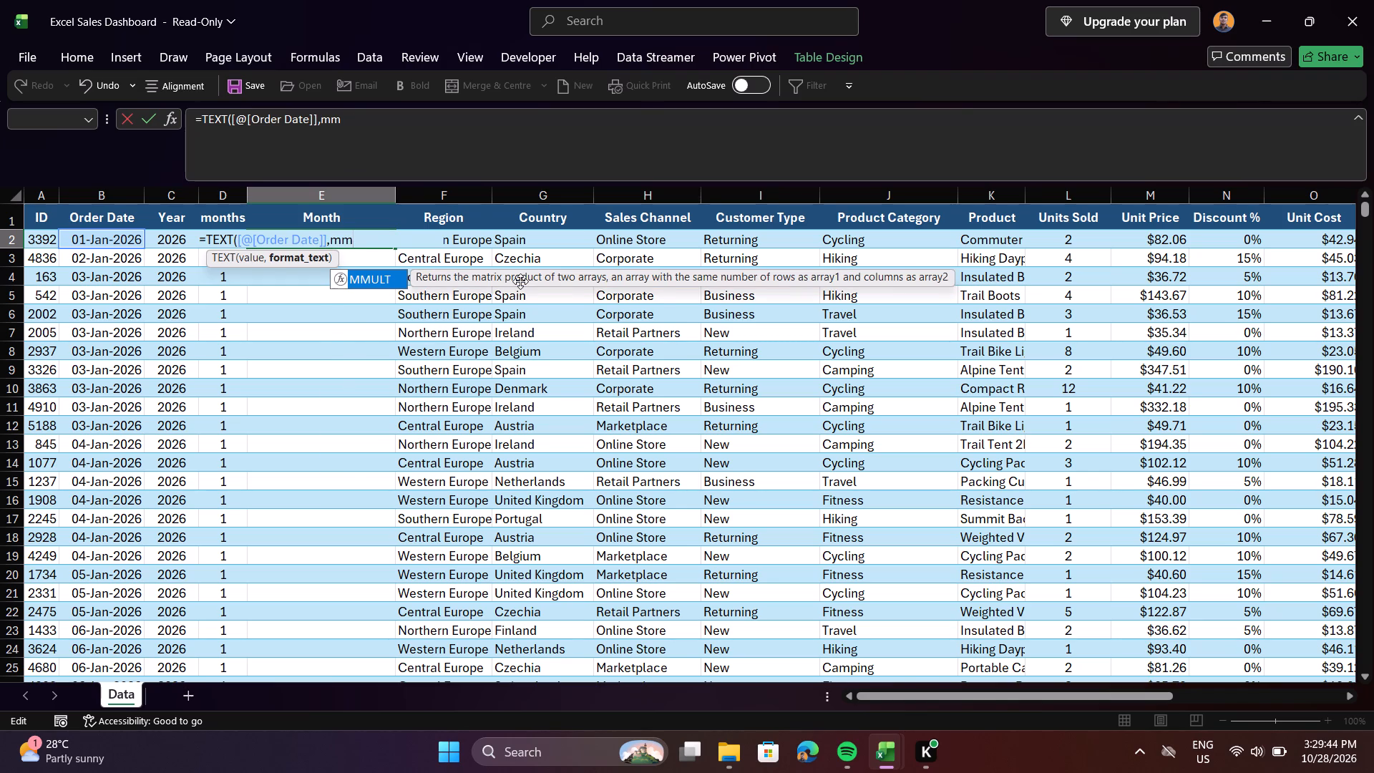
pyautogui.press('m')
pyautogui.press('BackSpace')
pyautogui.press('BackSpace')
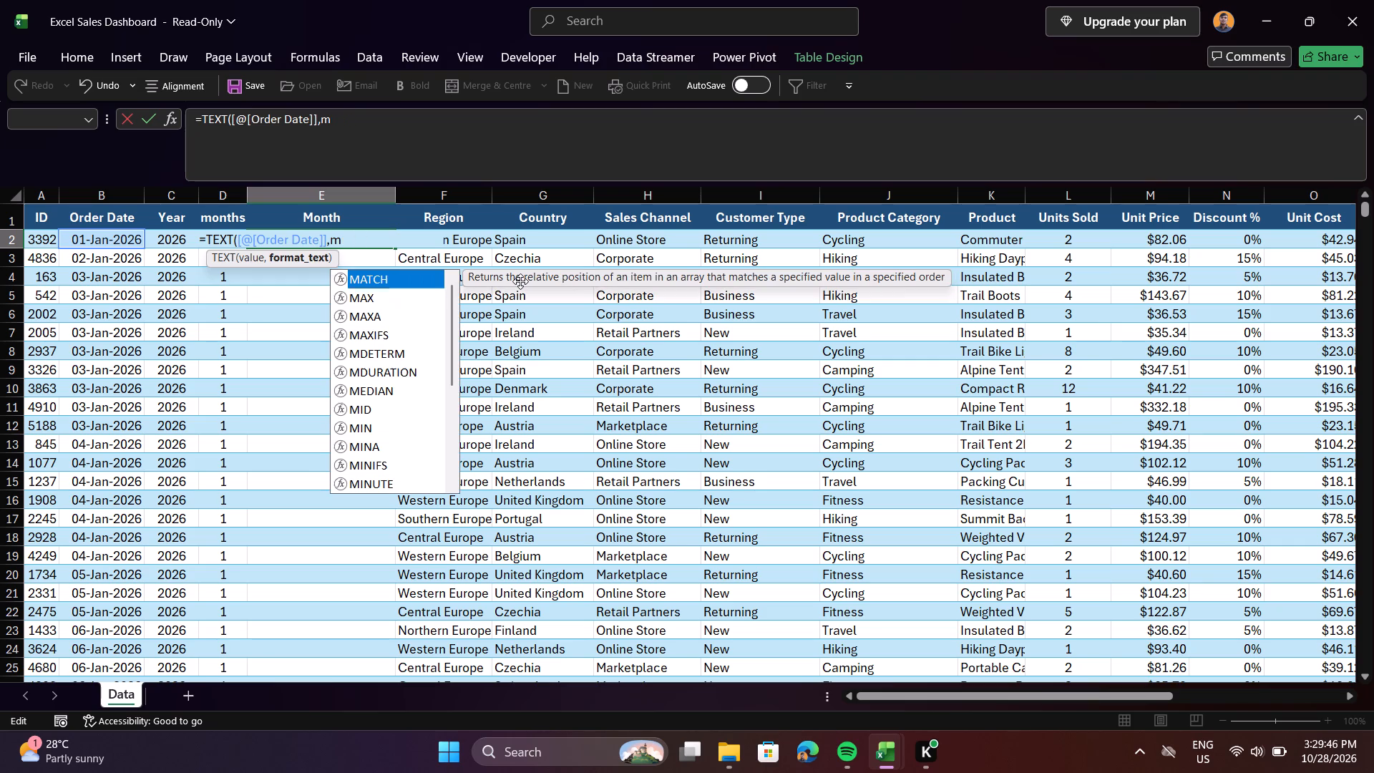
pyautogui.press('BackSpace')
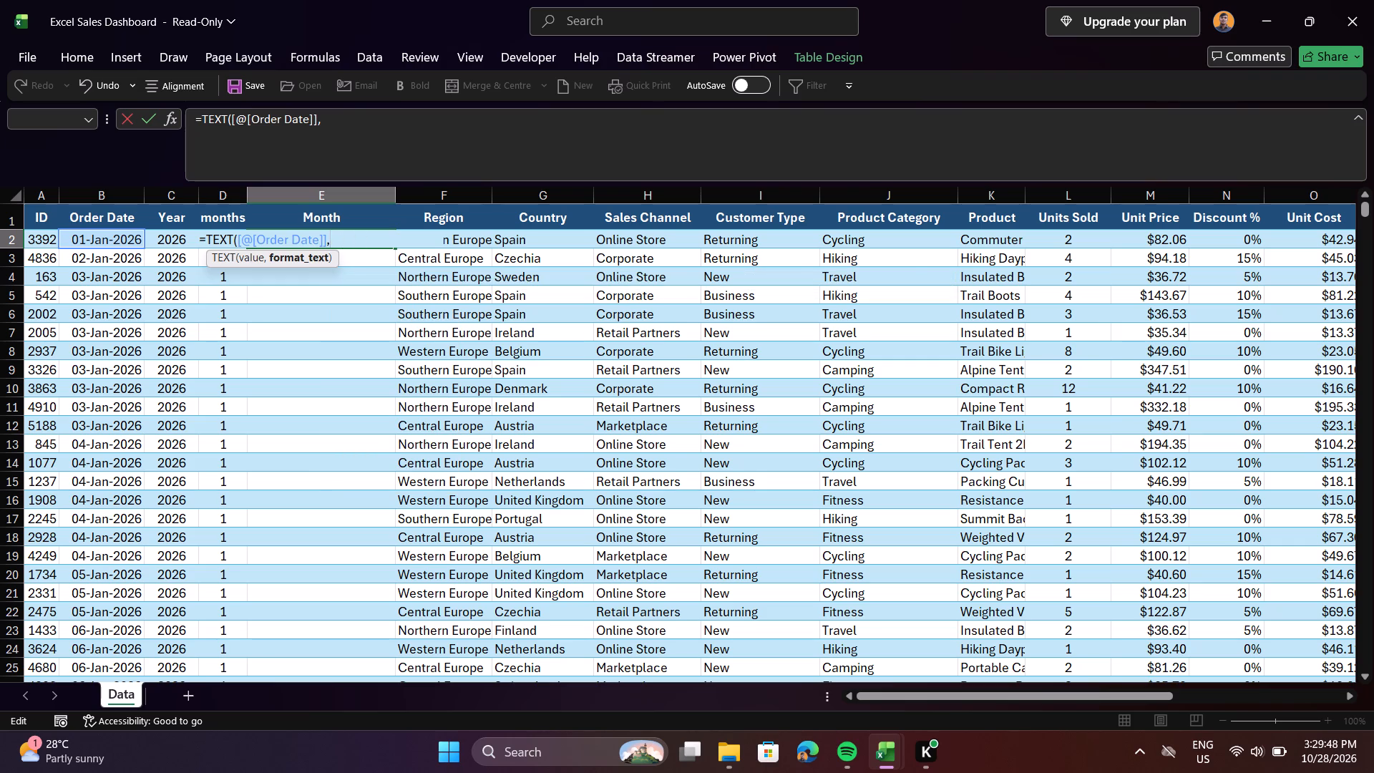
# Try to complete the E2 formula with lowercase mmm followed by one double quotation mark as the format text.
pyautogui.write('mmm')
pyautogui.press(';')
pyautogui.press('BackSpace')
pyautogui.press(',')
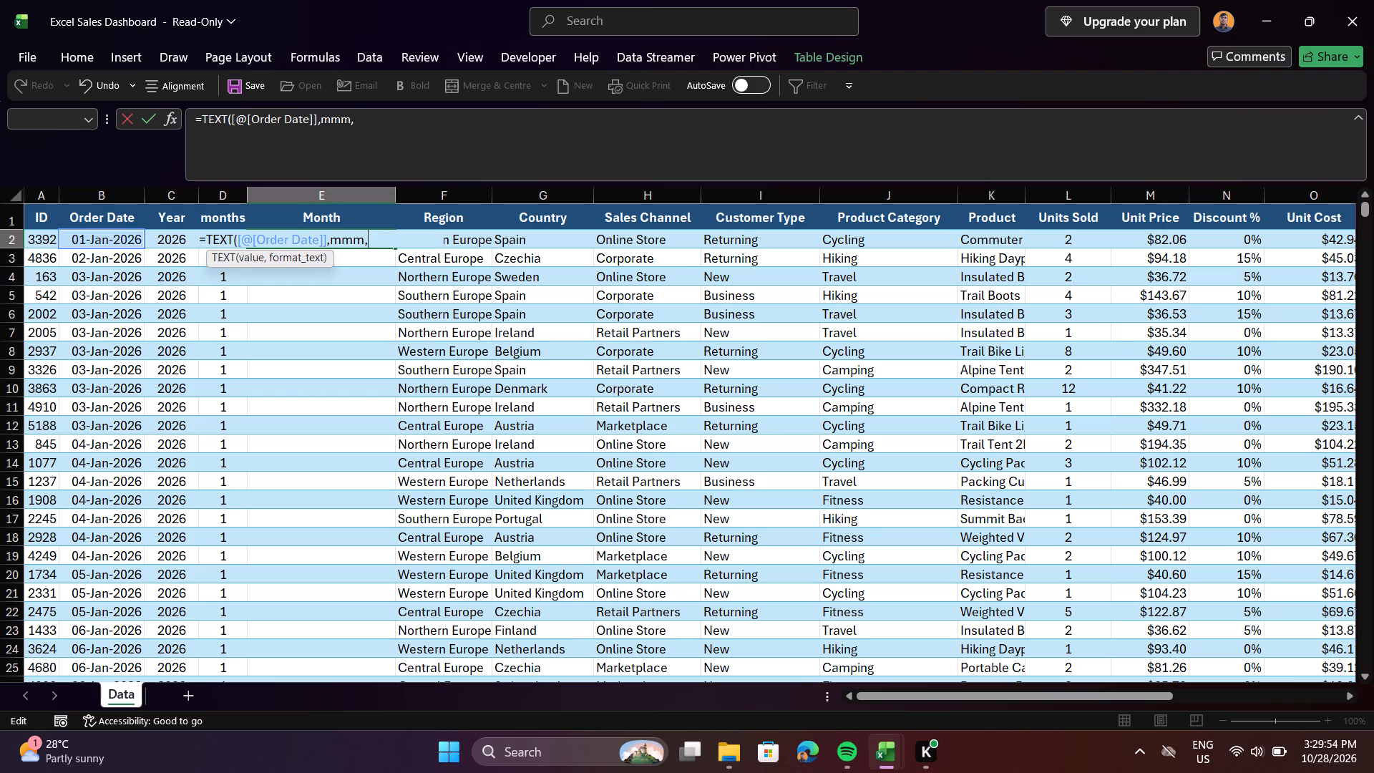
pyautogui.press('BackSpace')
pyautogui.press("'")
pyautogui.press("'")
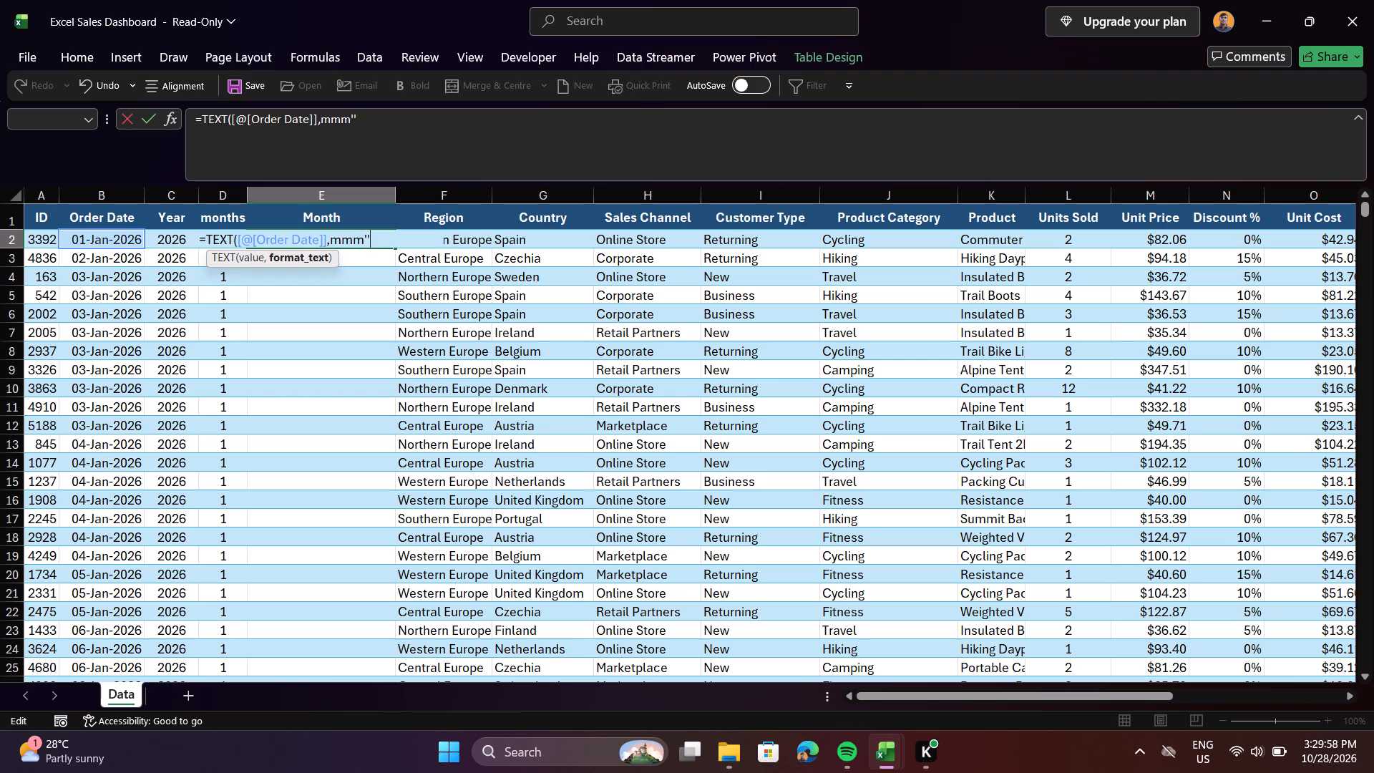
pyautogui.press('BackSpace')
pyautogui.press('BackSpace')
pyautogui.hotkey('shift', '"')
pyautogui.press('Return')
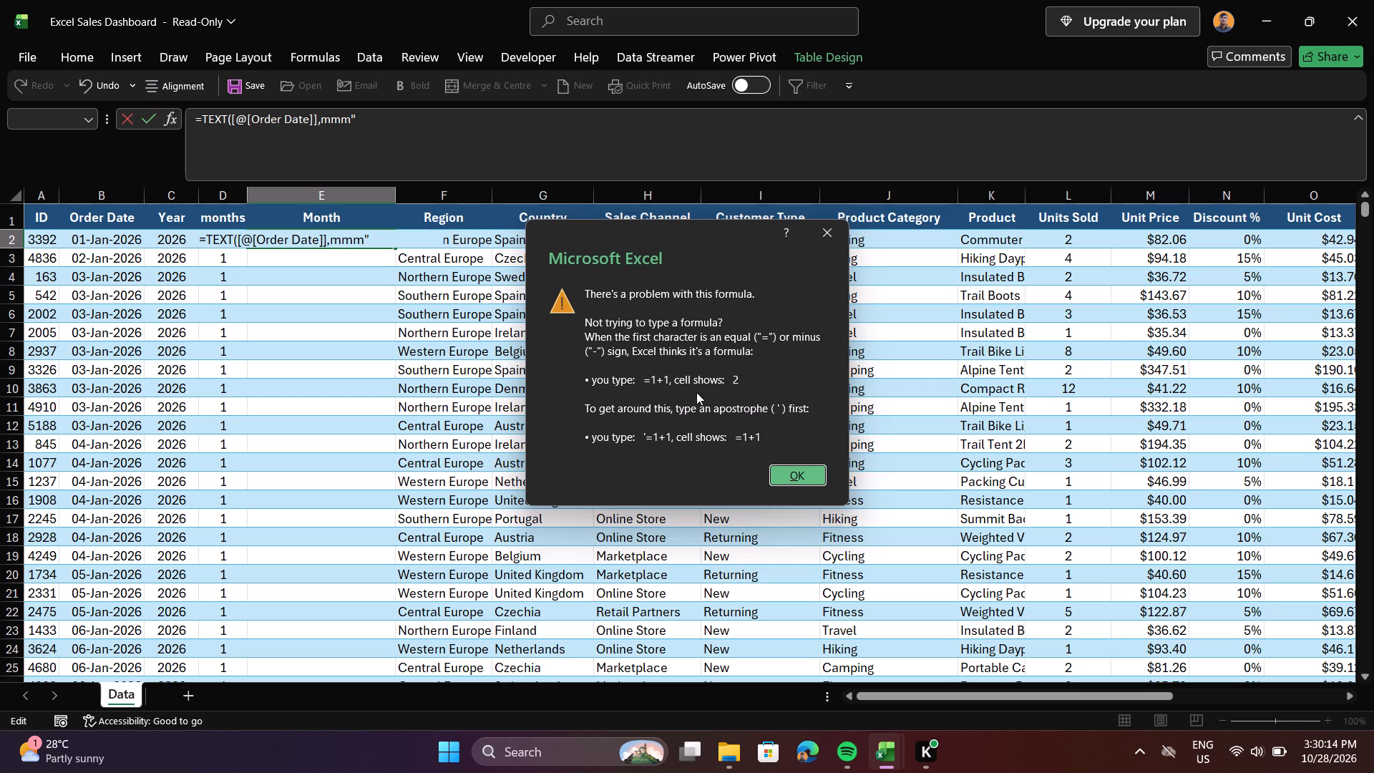
pyautogui.click(803, 466)
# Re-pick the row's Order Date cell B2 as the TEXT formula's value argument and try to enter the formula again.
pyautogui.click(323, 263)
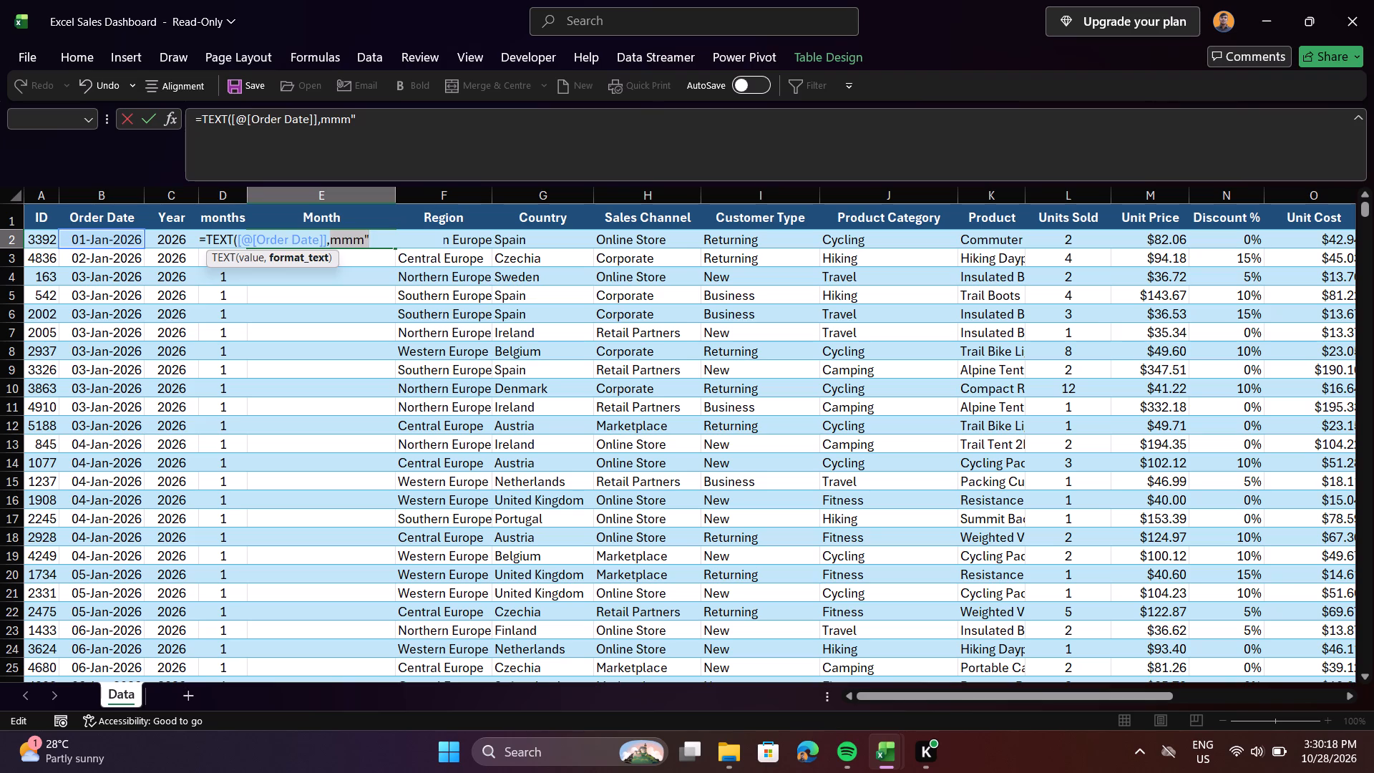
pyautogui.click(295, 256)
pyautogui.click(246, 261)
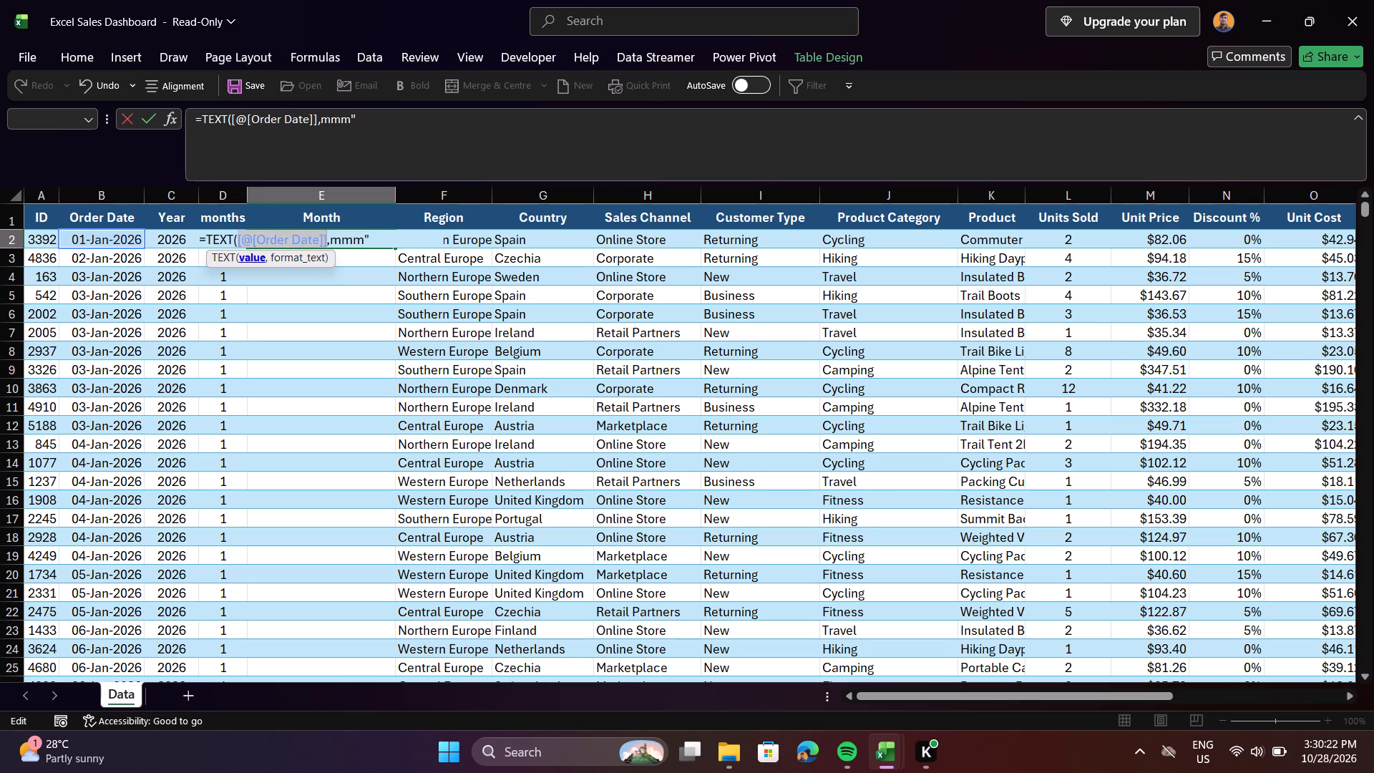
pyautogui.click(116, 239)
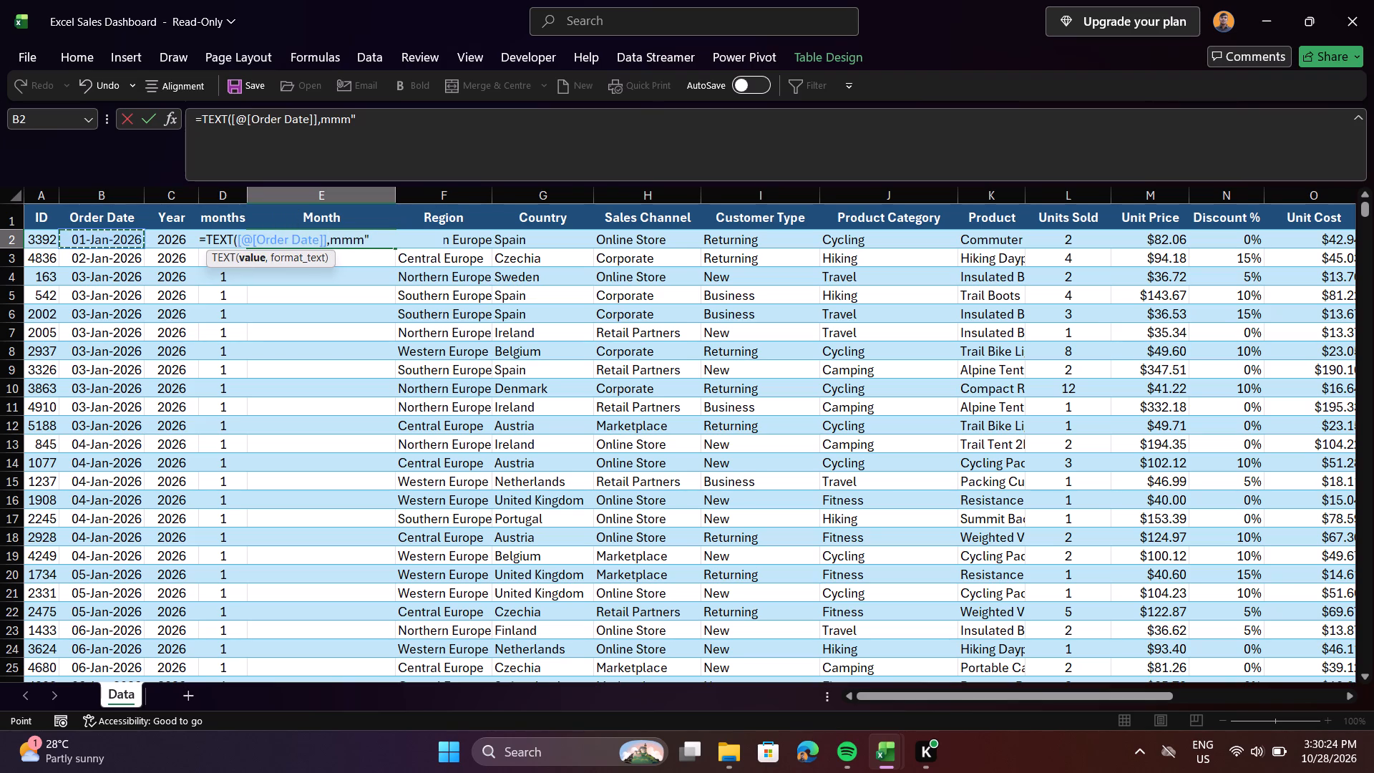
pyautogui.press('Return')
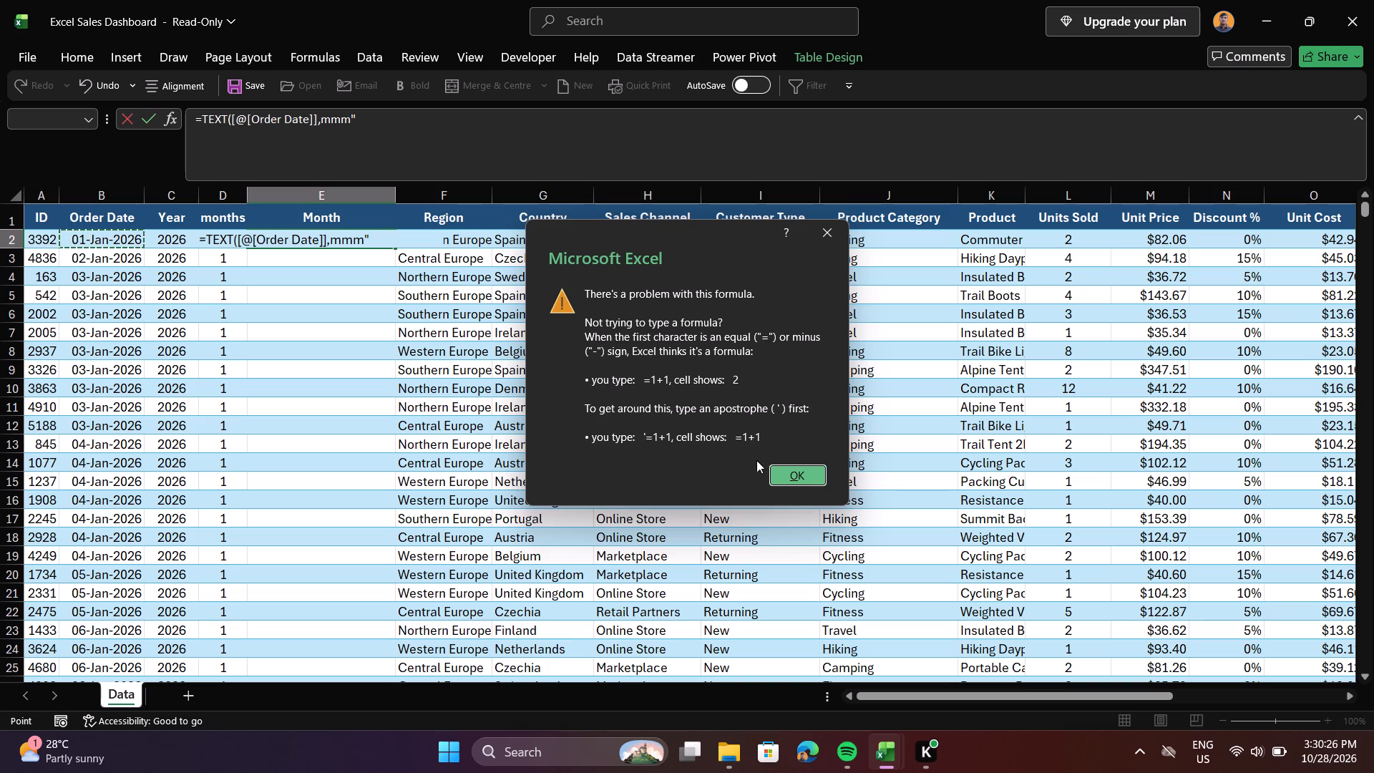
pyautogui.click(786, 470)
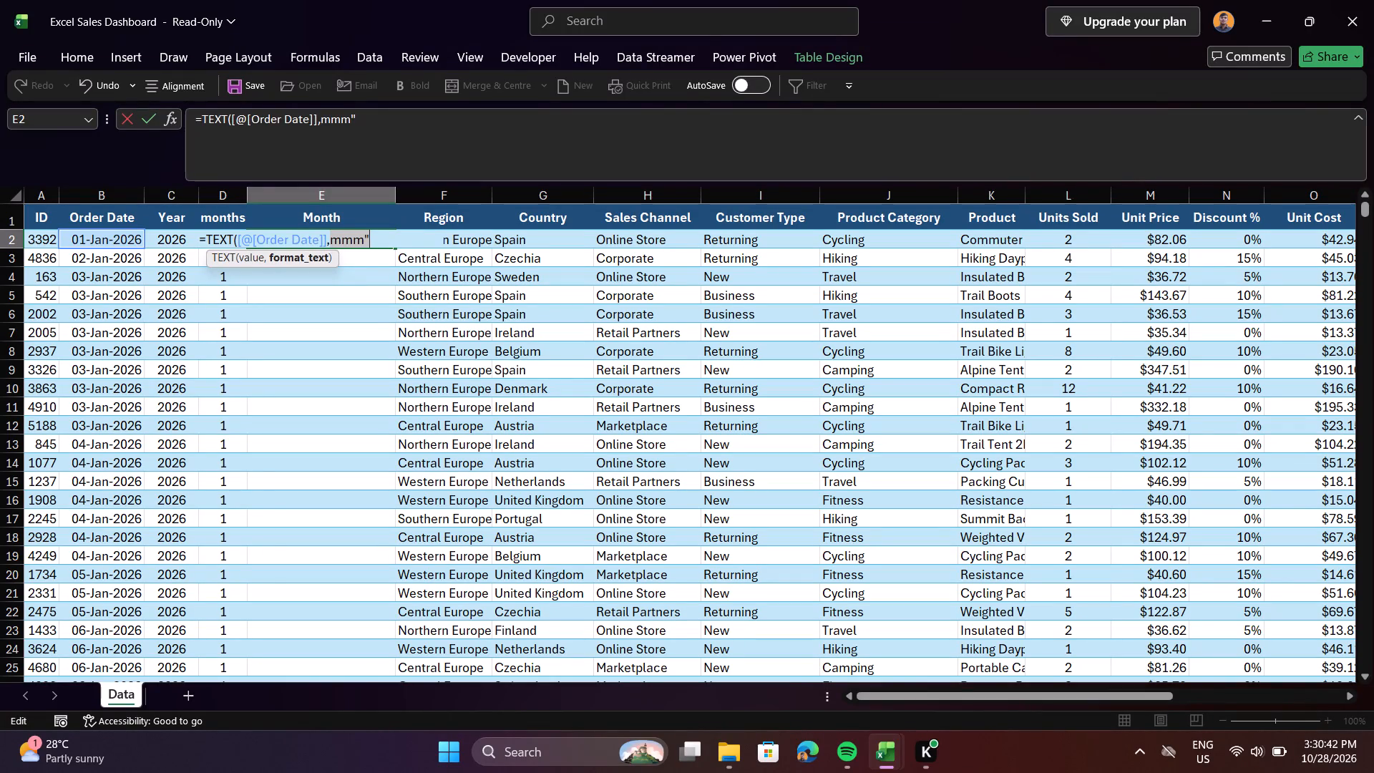
# Insert two apostrophes before mmm in the E2 formula's format text and try to enter it.
pyautogui.click(328, 235)
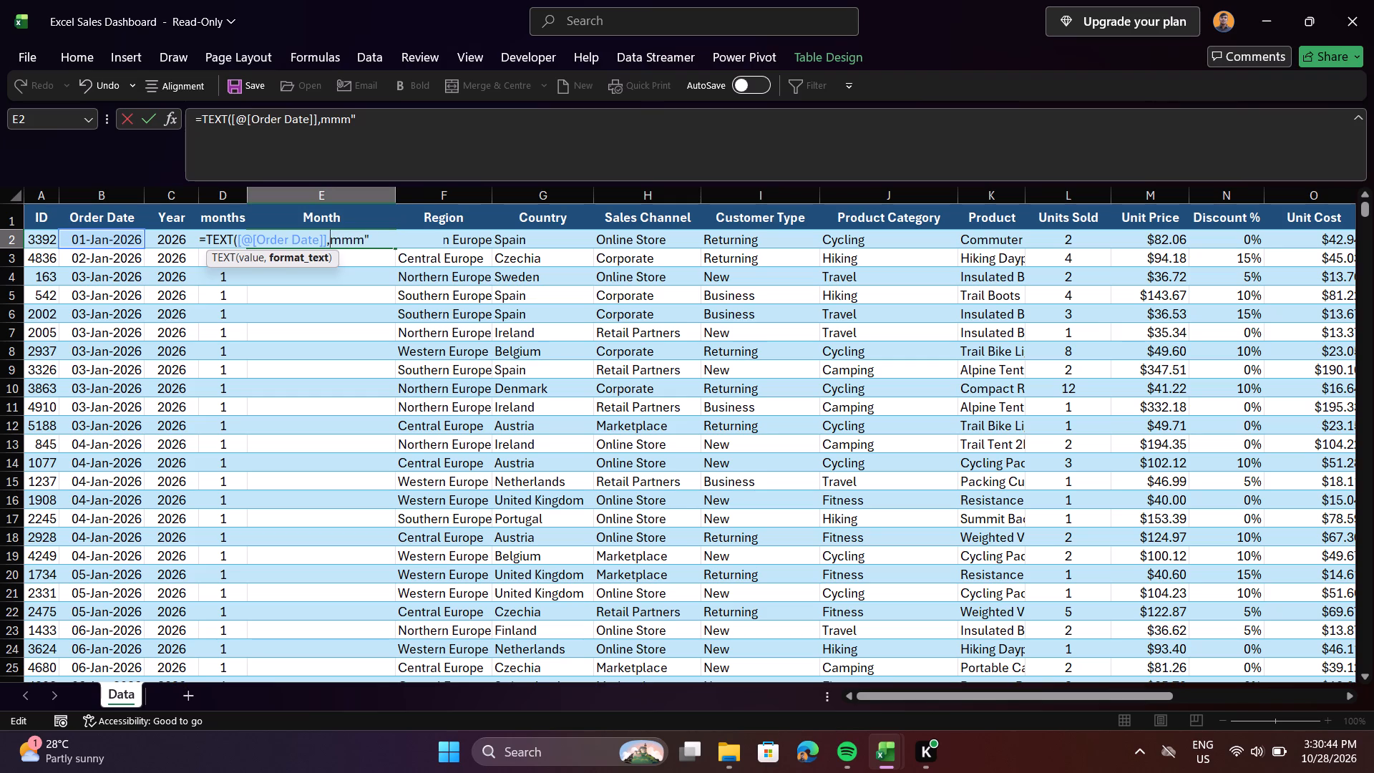
pyautogui.write("''")
pyautogui.press('Return')
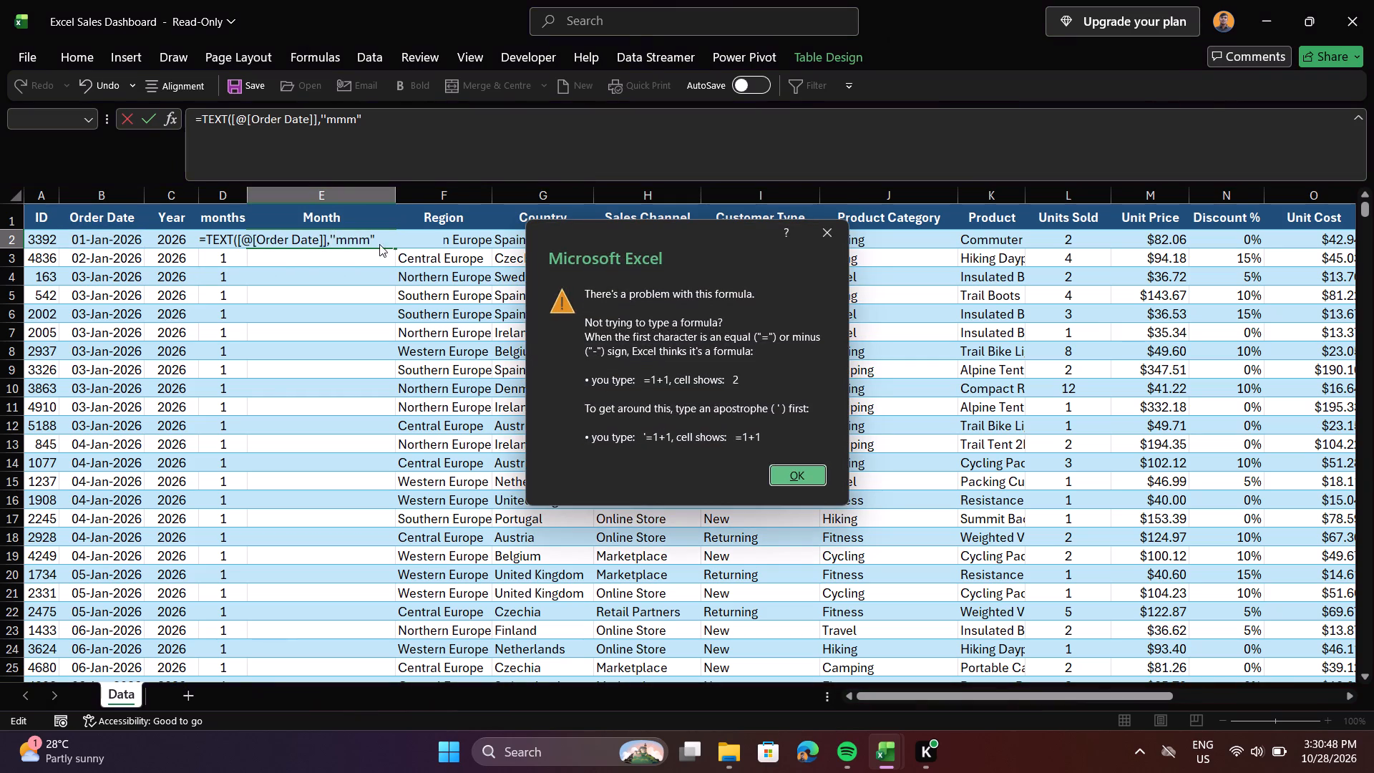
pyautogui.click(786, 466)
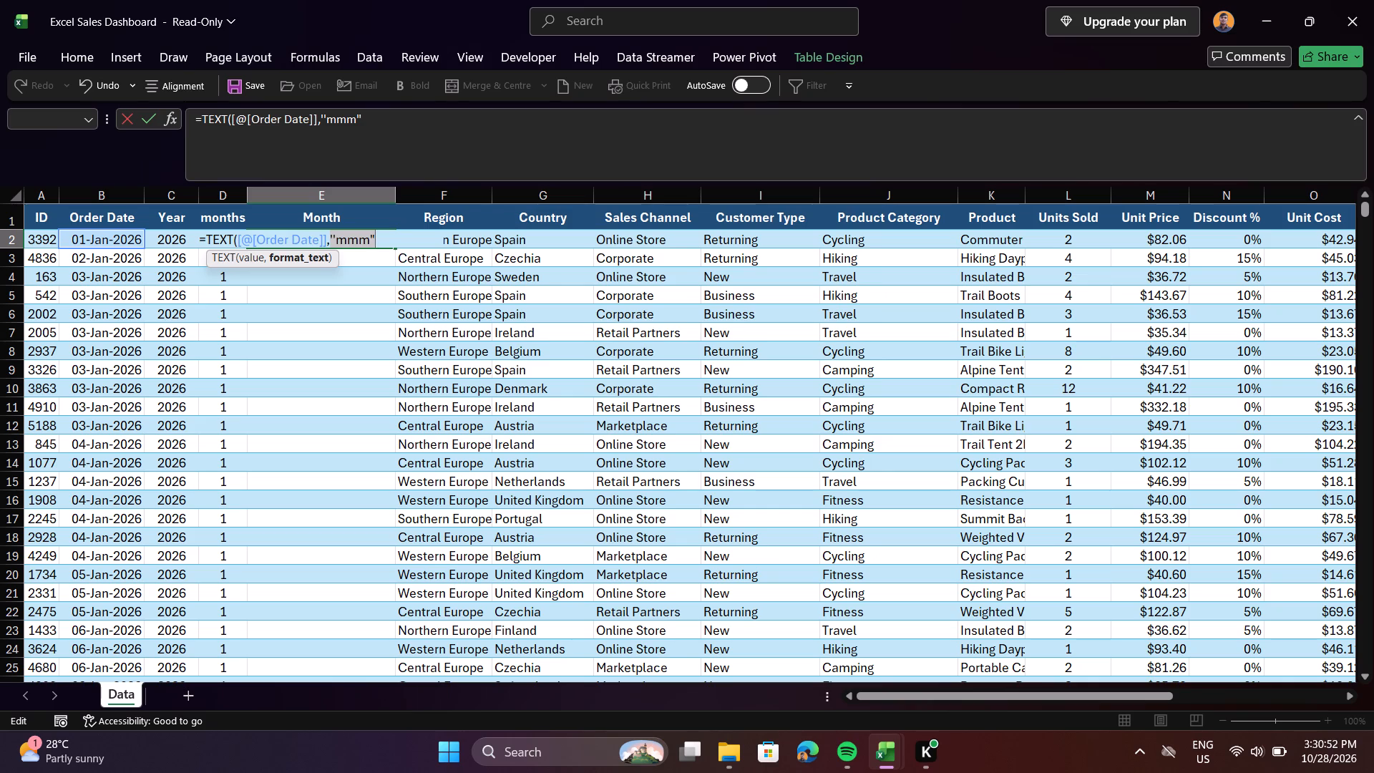
# Add a space after the formula's comma and a closing parenthesis at its end, and try to enter it in E2.
pyautogui.click(331, 243)
pyautogui.press('space')
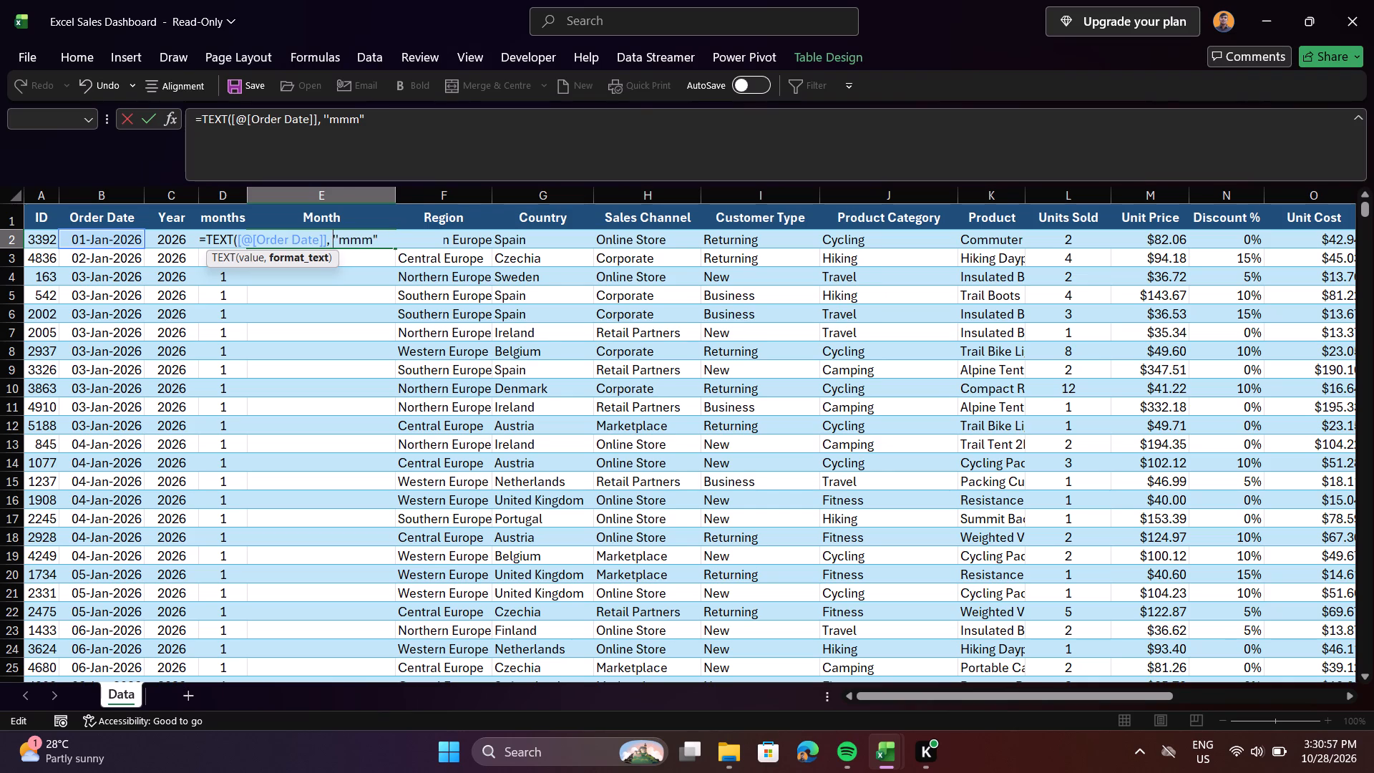
pyautogui.click(389, 240)
pyautogui.press('0')
pyautogui.press('BackSpace')
pyautogui.hotkey('shift', ')')
pyautogui.press('Return')
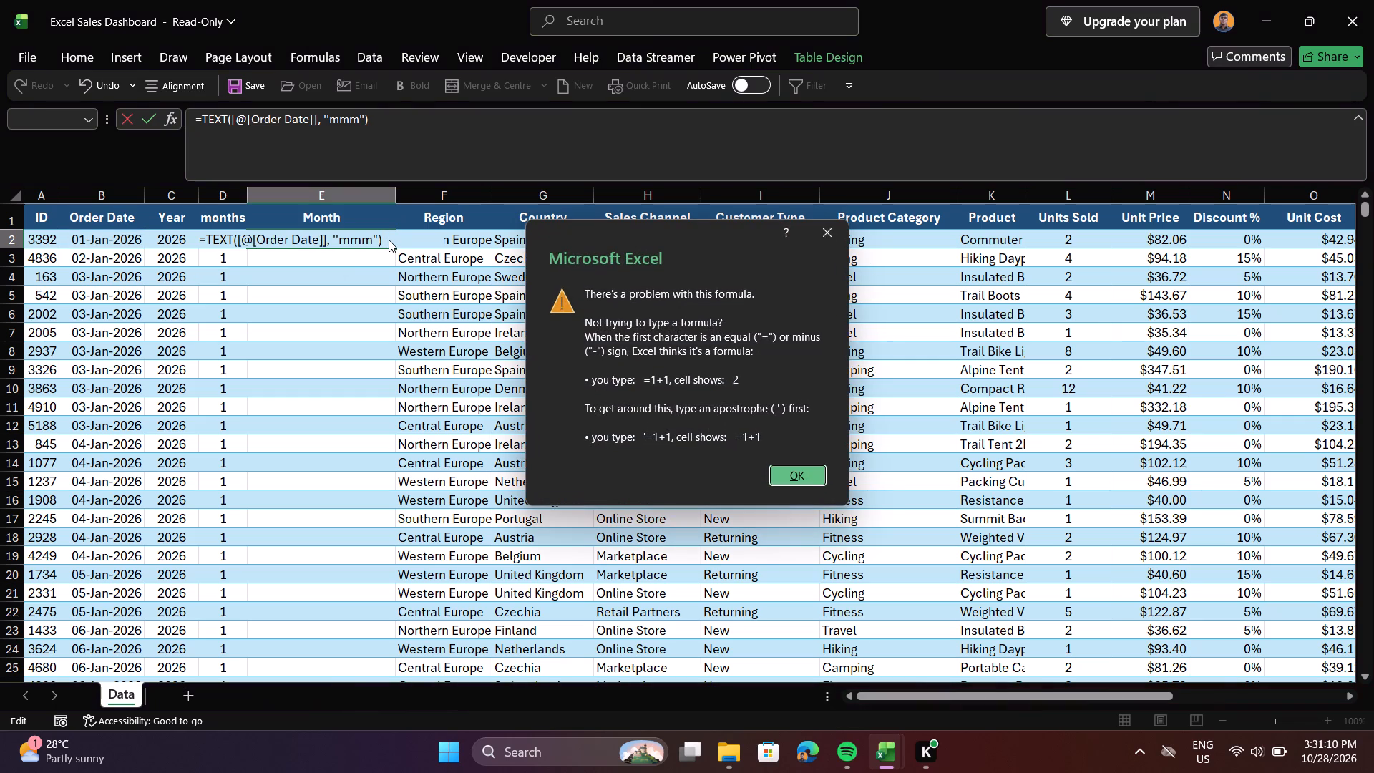
pyautogui.click(786, 474)
# Replace the lowercase mmm in the E2 formula's format text with uppercase MMM and try to enter the formula.
pyautogui.click(320, 260)
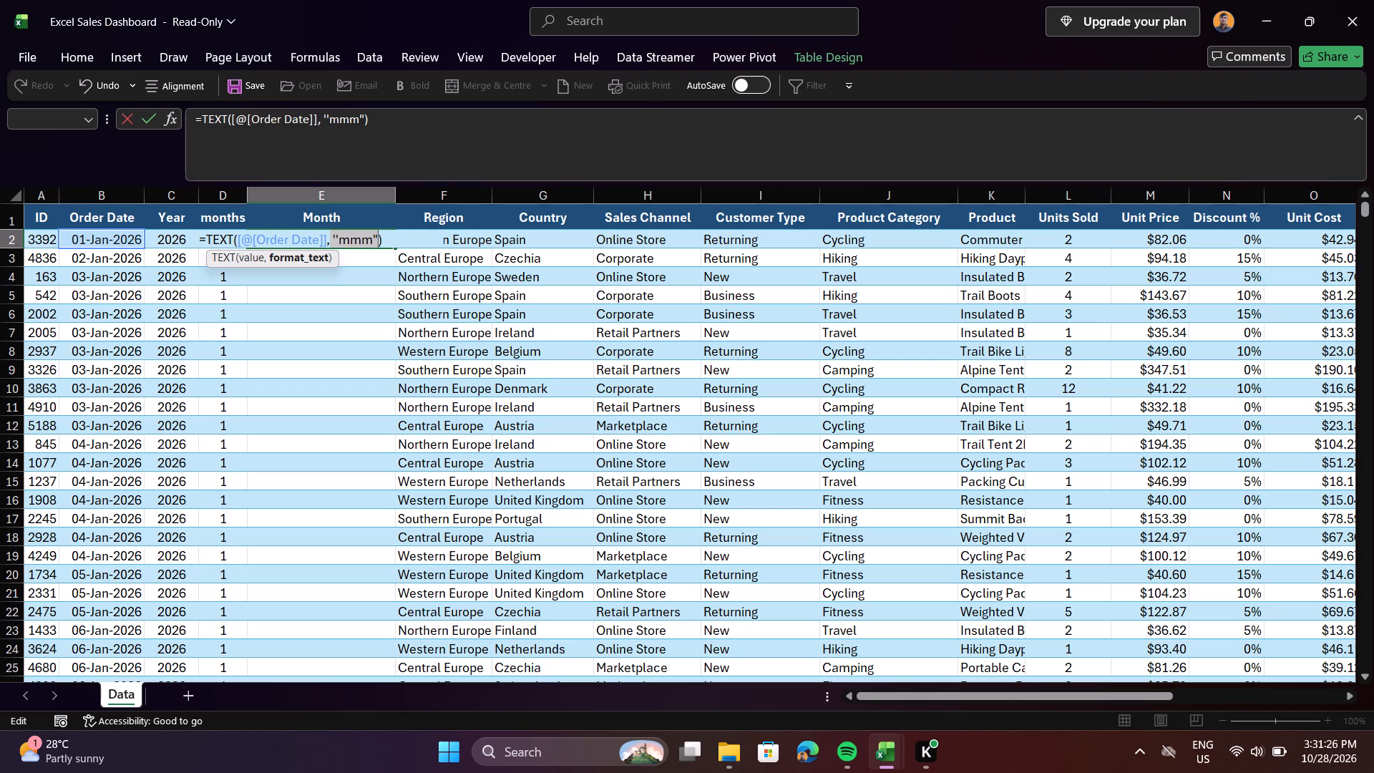
pyautogui.click(359, 119)
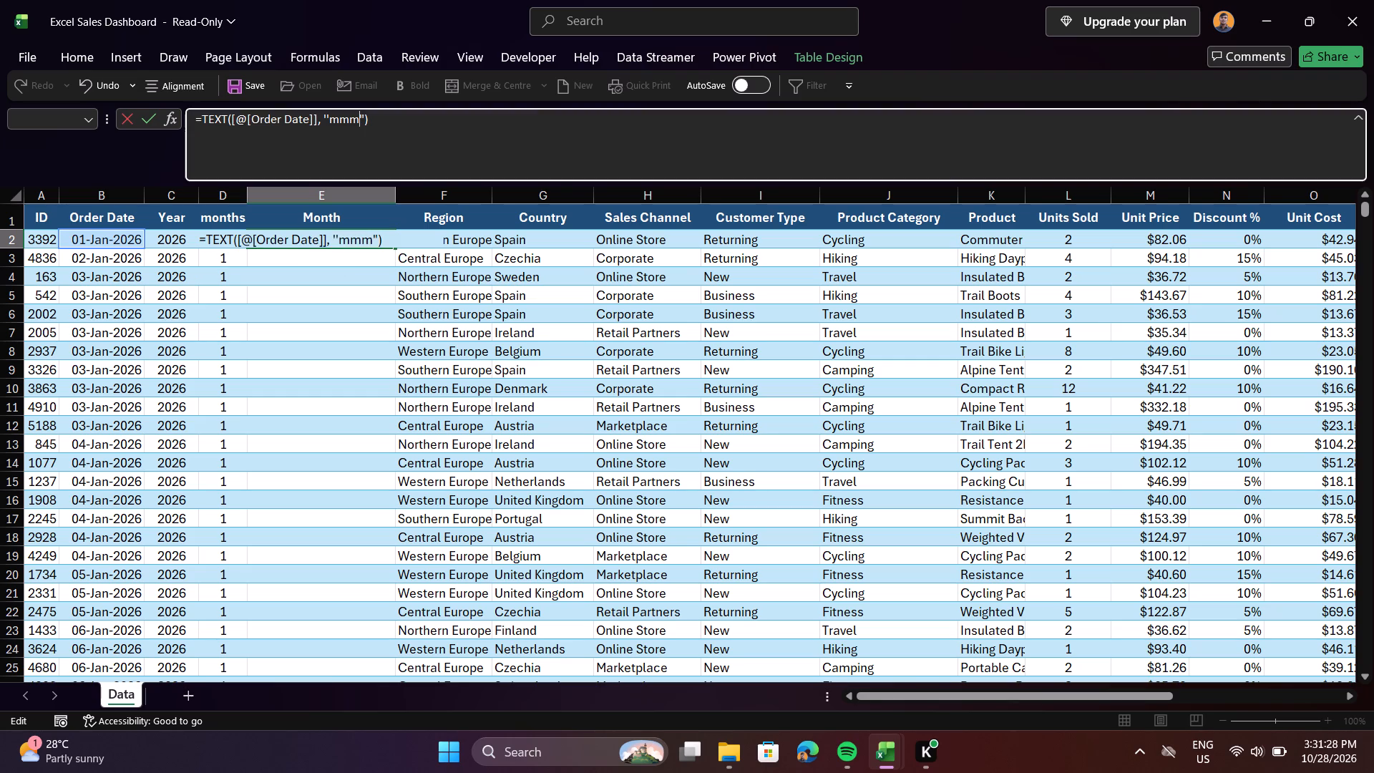
pyautogui.press('BackSpace')
pyautogui.press('BackSpace')
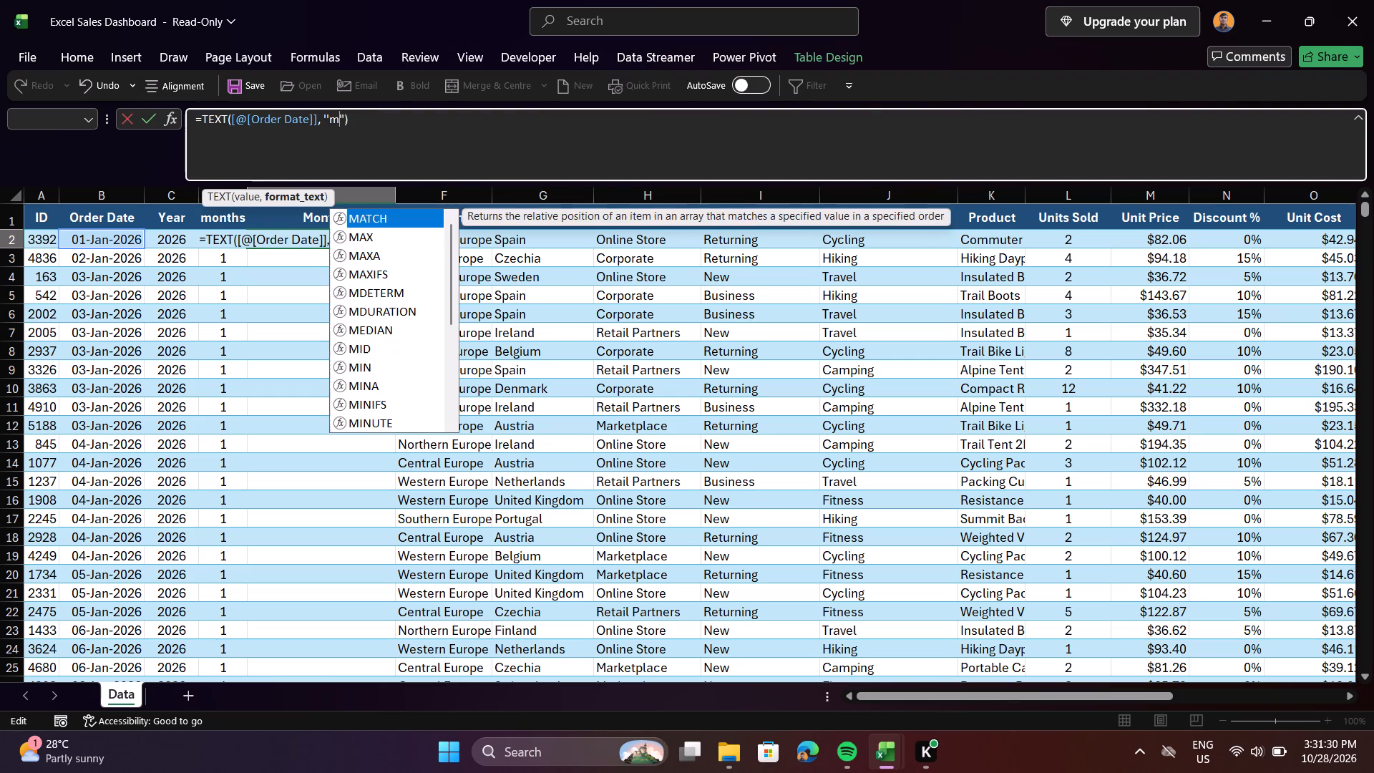
pyautogui.press('BackSpace')
pyautogui.write('MMM')
pyautogui.press('Return')
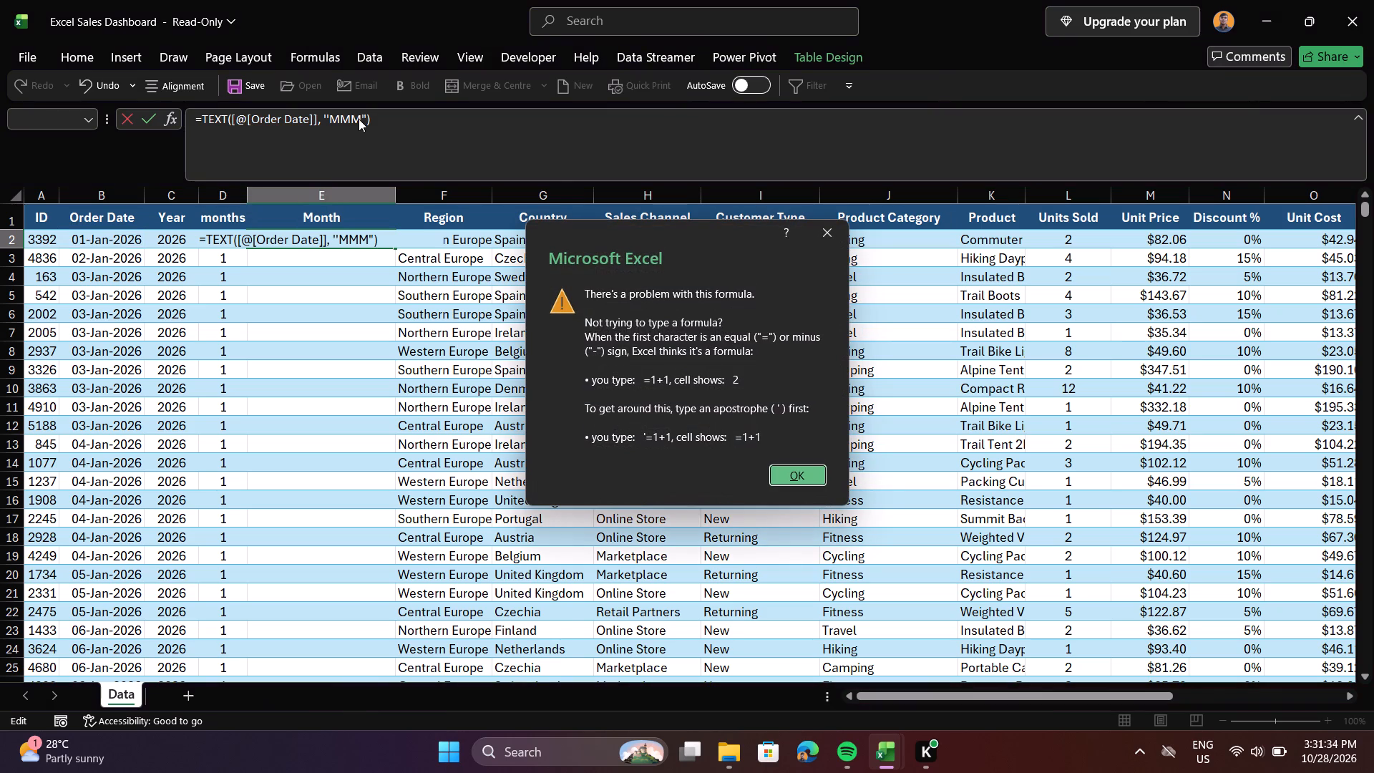
pyautogui.click(818, 472)
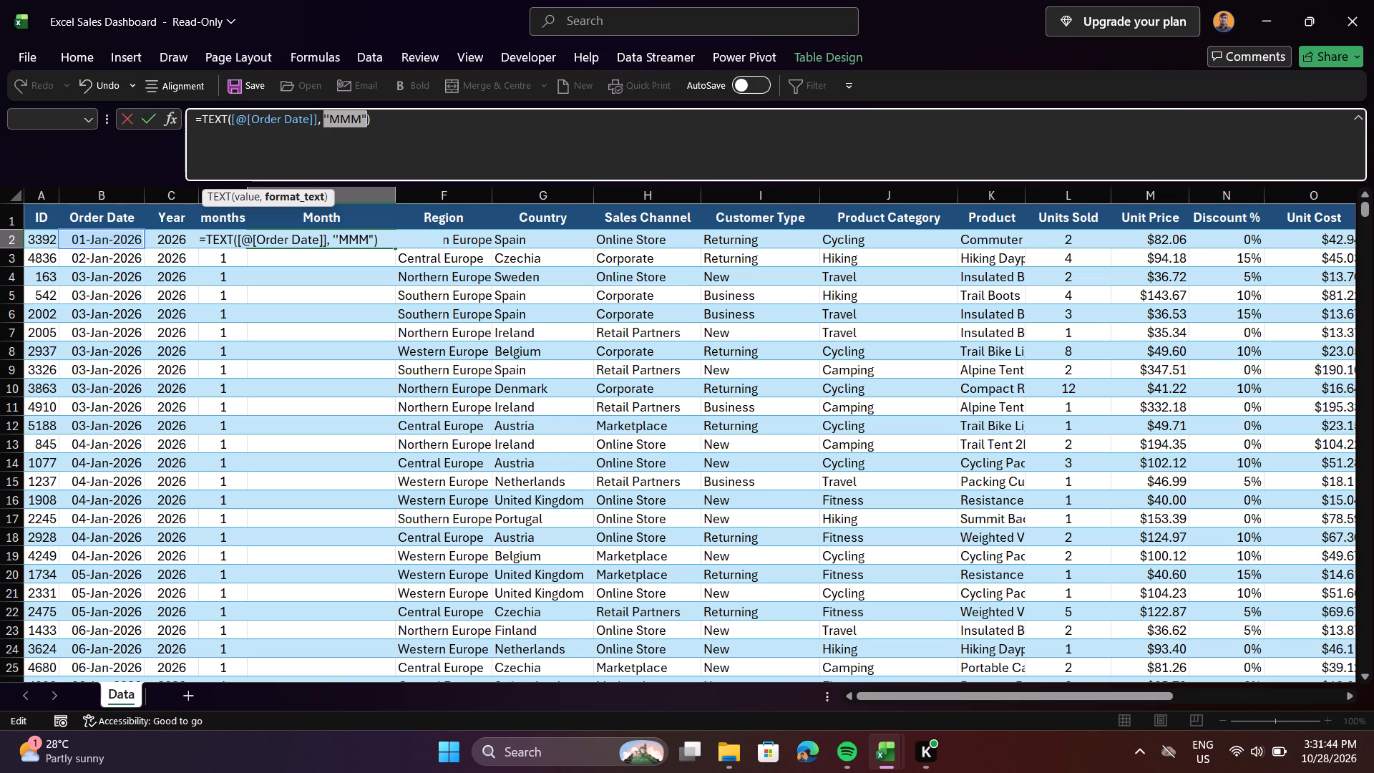
pyautogui.press('Return')
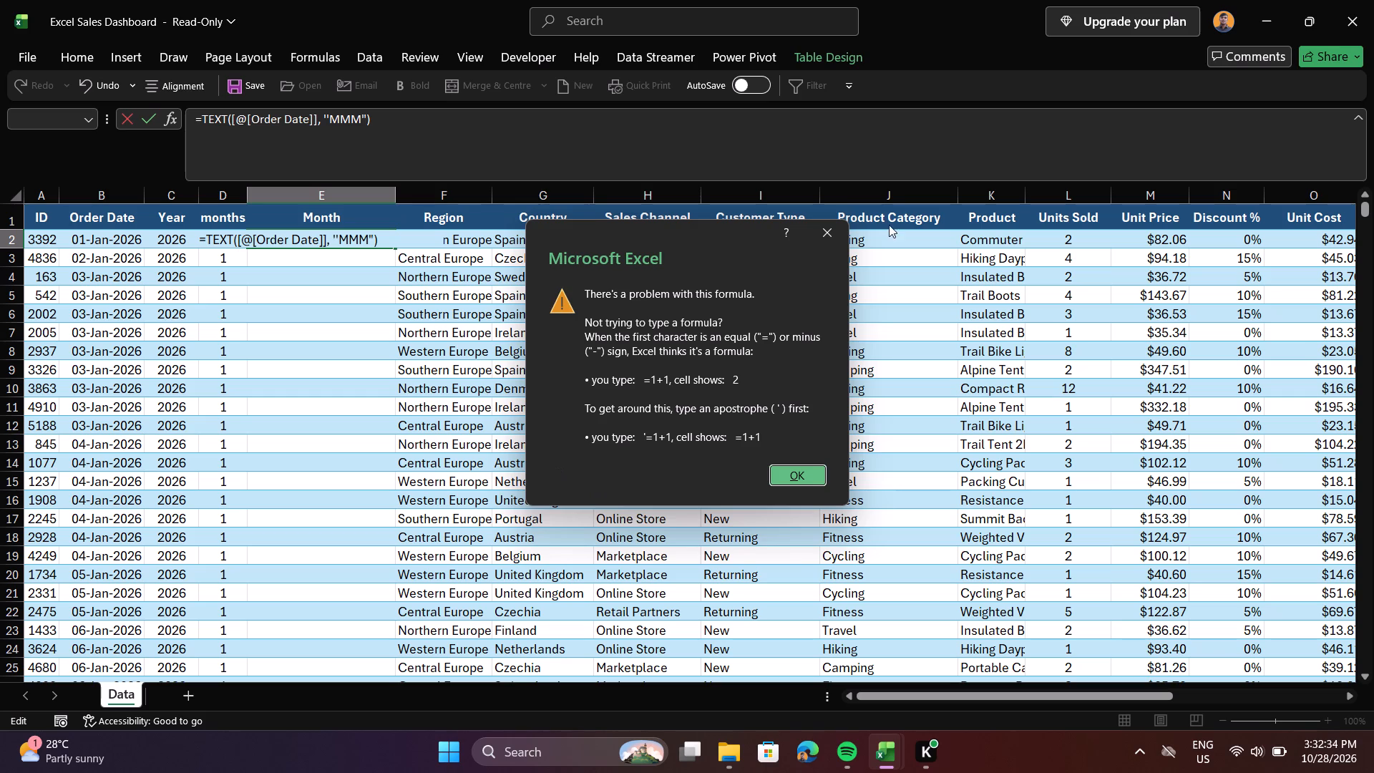
pyautogui.click(830, 228)
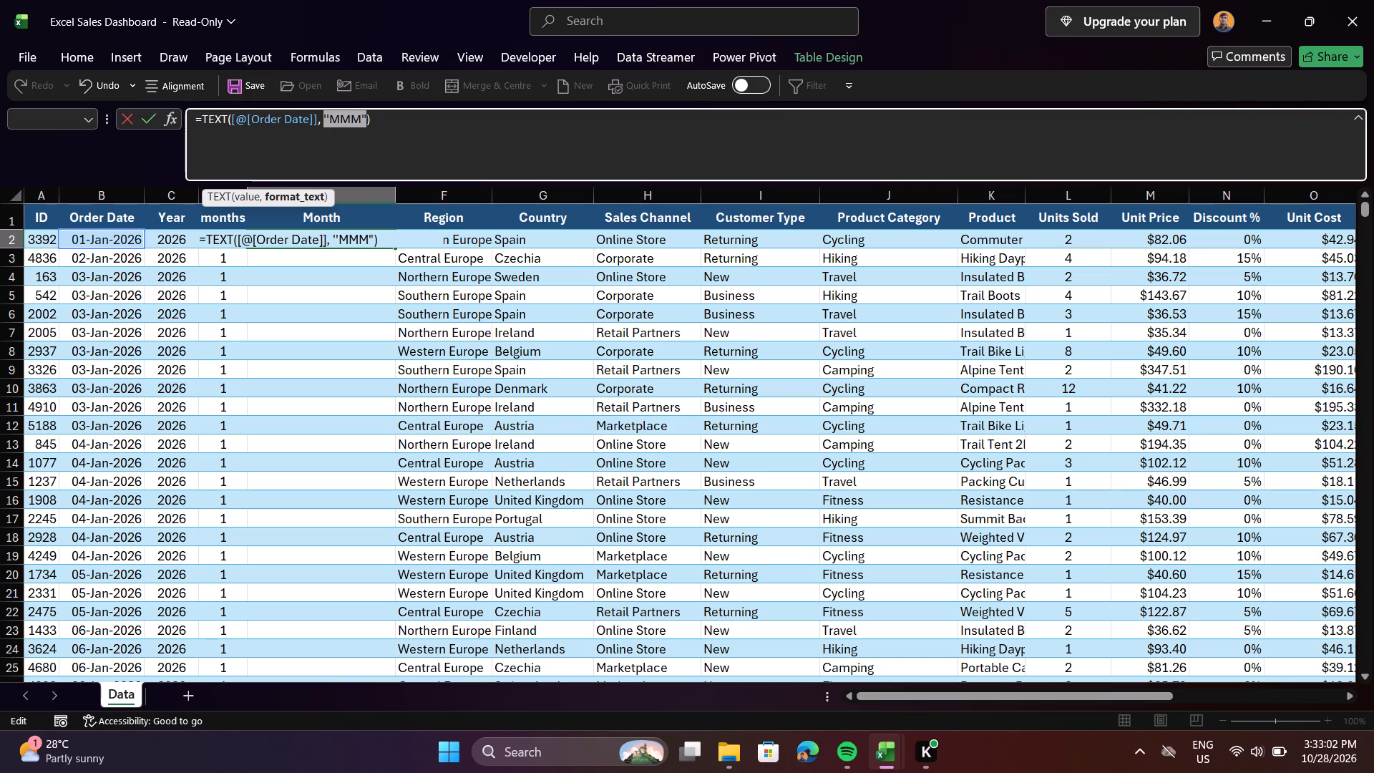
# Replace the comma between the E2 formula's arguments with a semicolon and try to enter the formula.
pyautogui.click(319, 125)
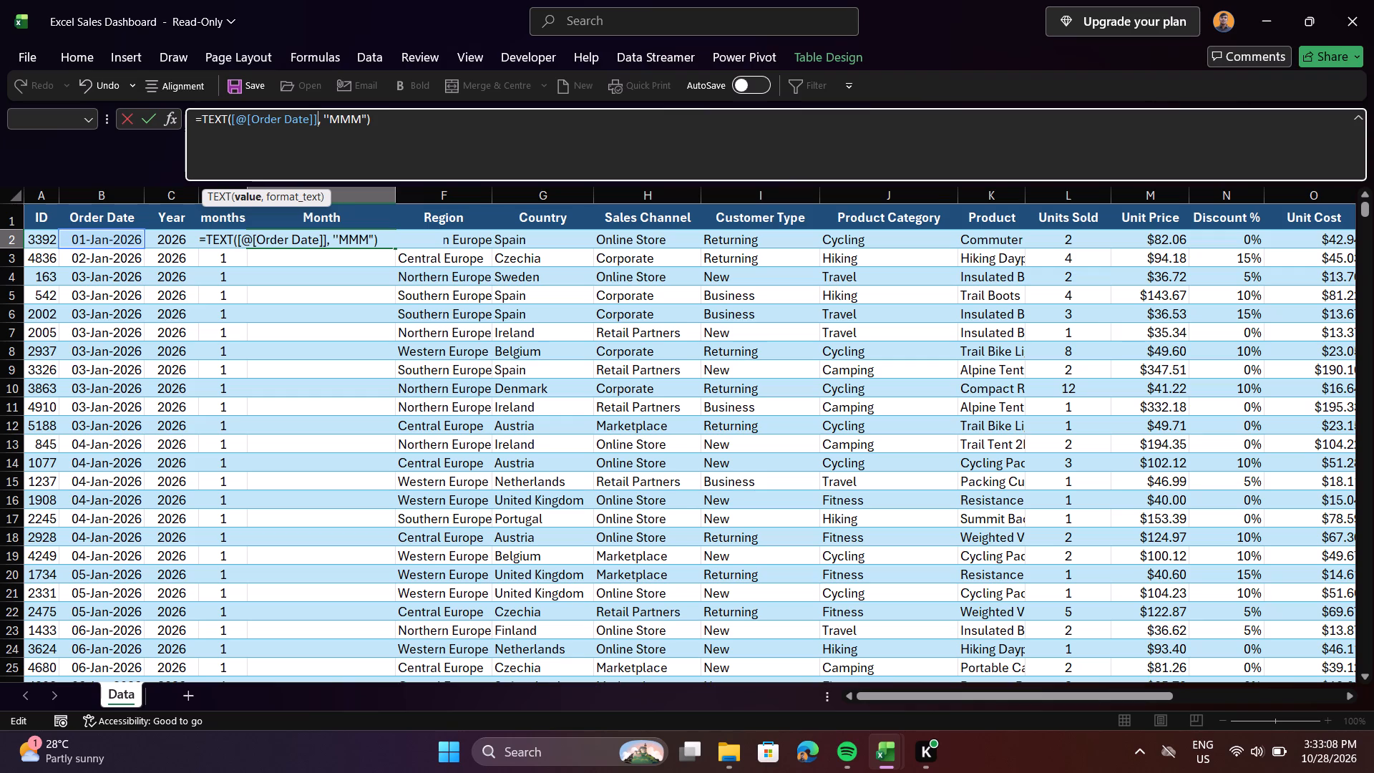
pyautogui.click(322, 122)
pyautogui.press('BackSpace')
pyautogui.press(';')
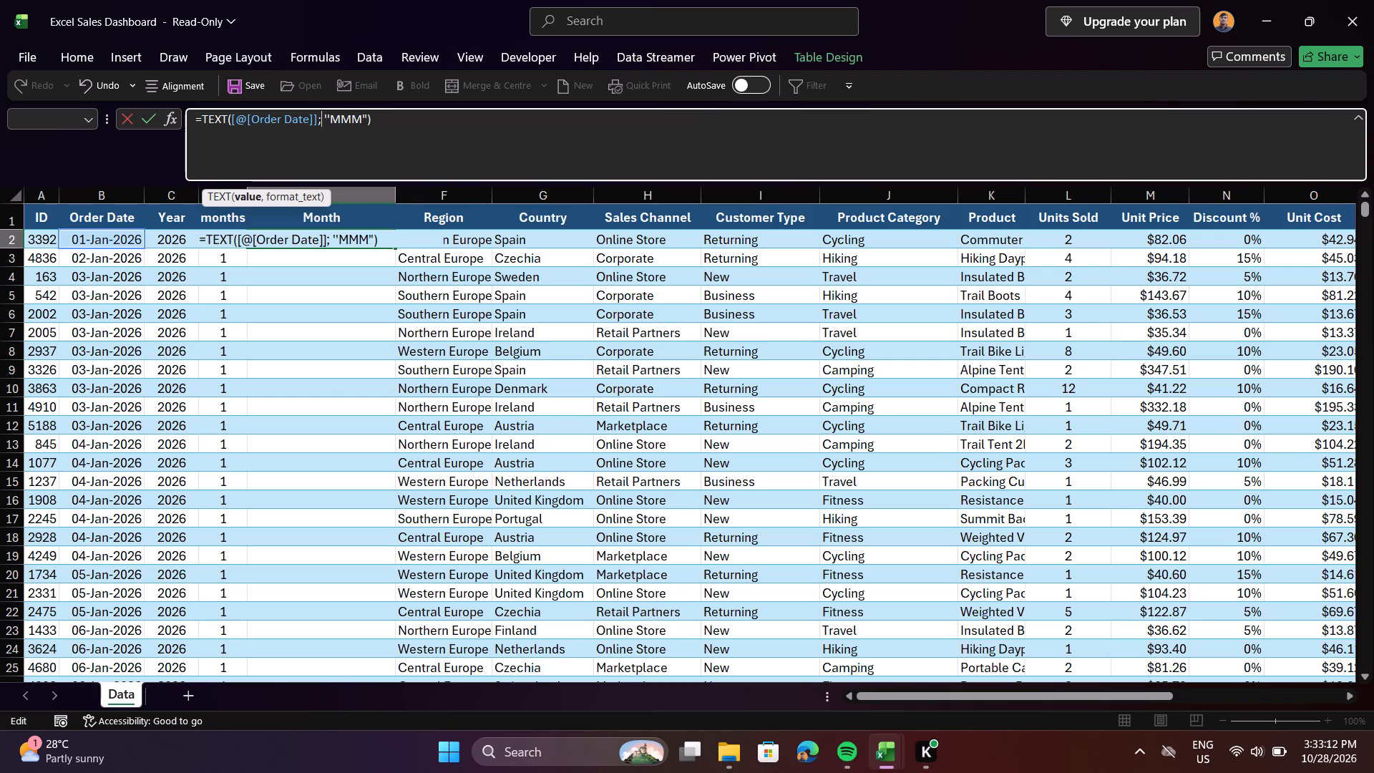
pyautogui.press('Return')
pyautogui.press('Return')
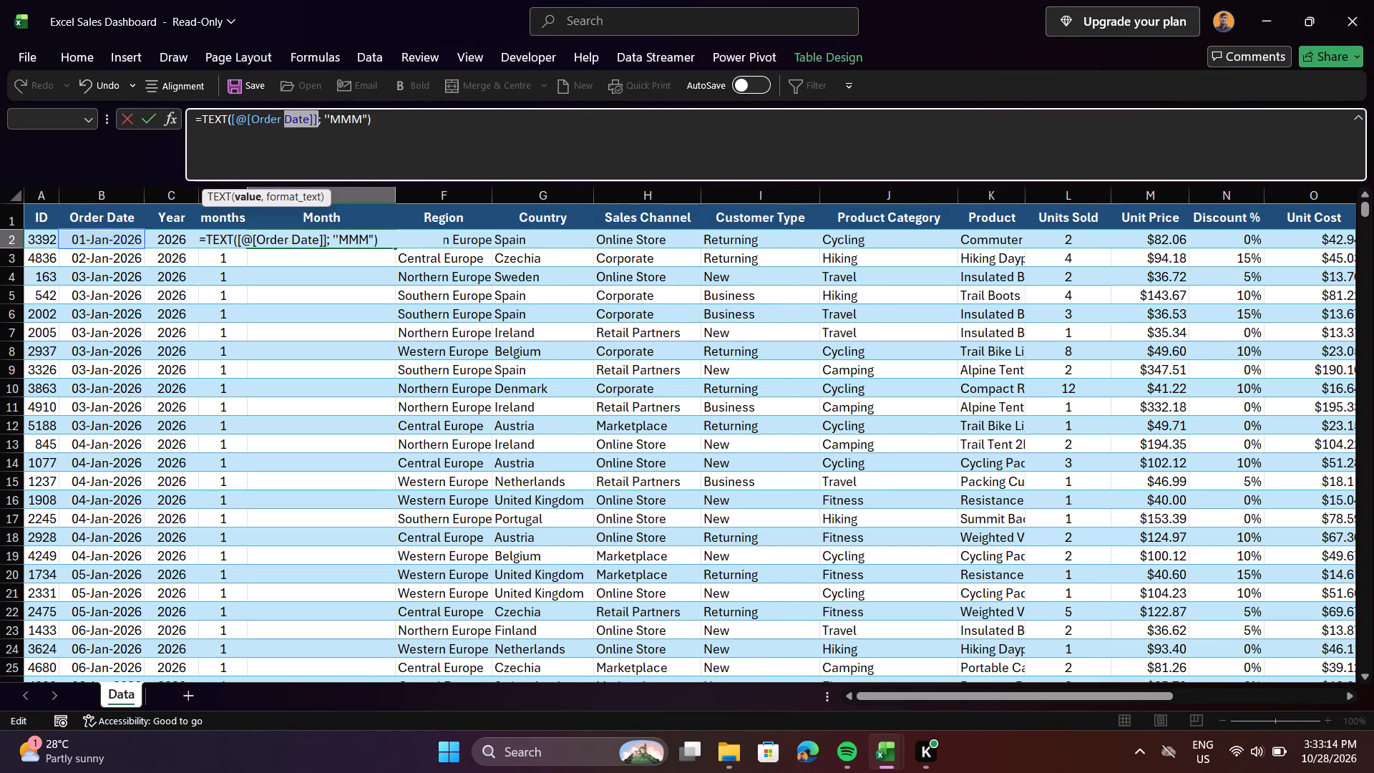
pyautogui.click(356, 146)
pyautogui.press('Return')
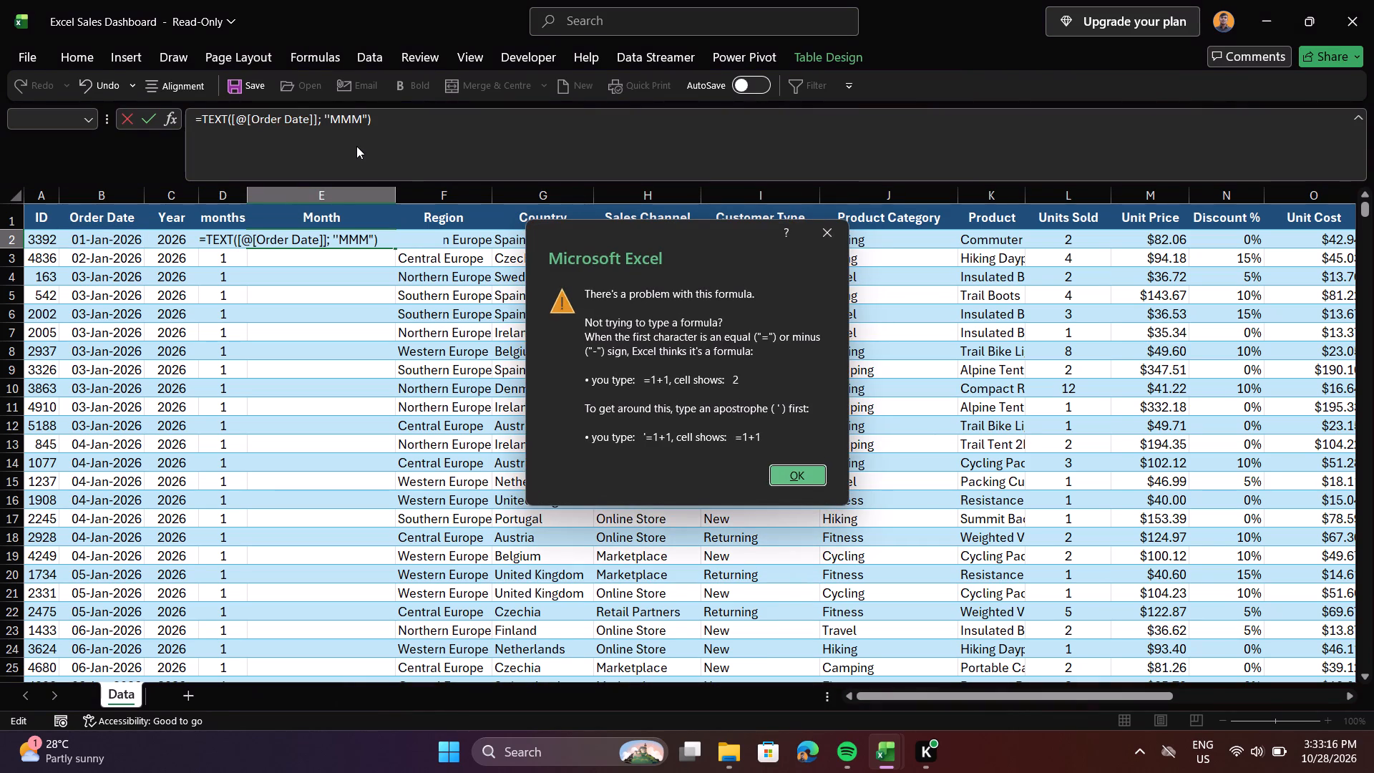
# Delete the entire rejected TEXT formula from cell E2, leaving the cell empty.
pyautogui.click(791, 447)
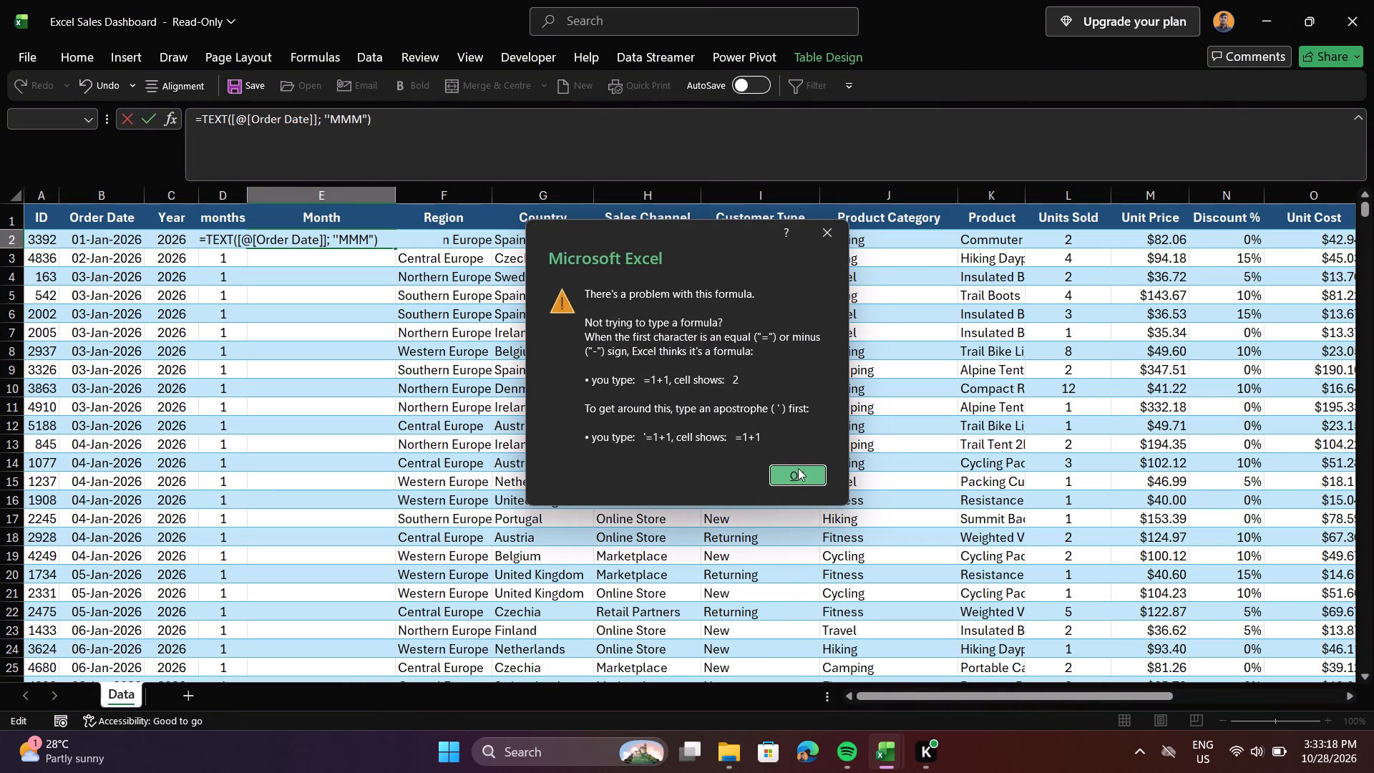
pyautogui.click(798, 477)
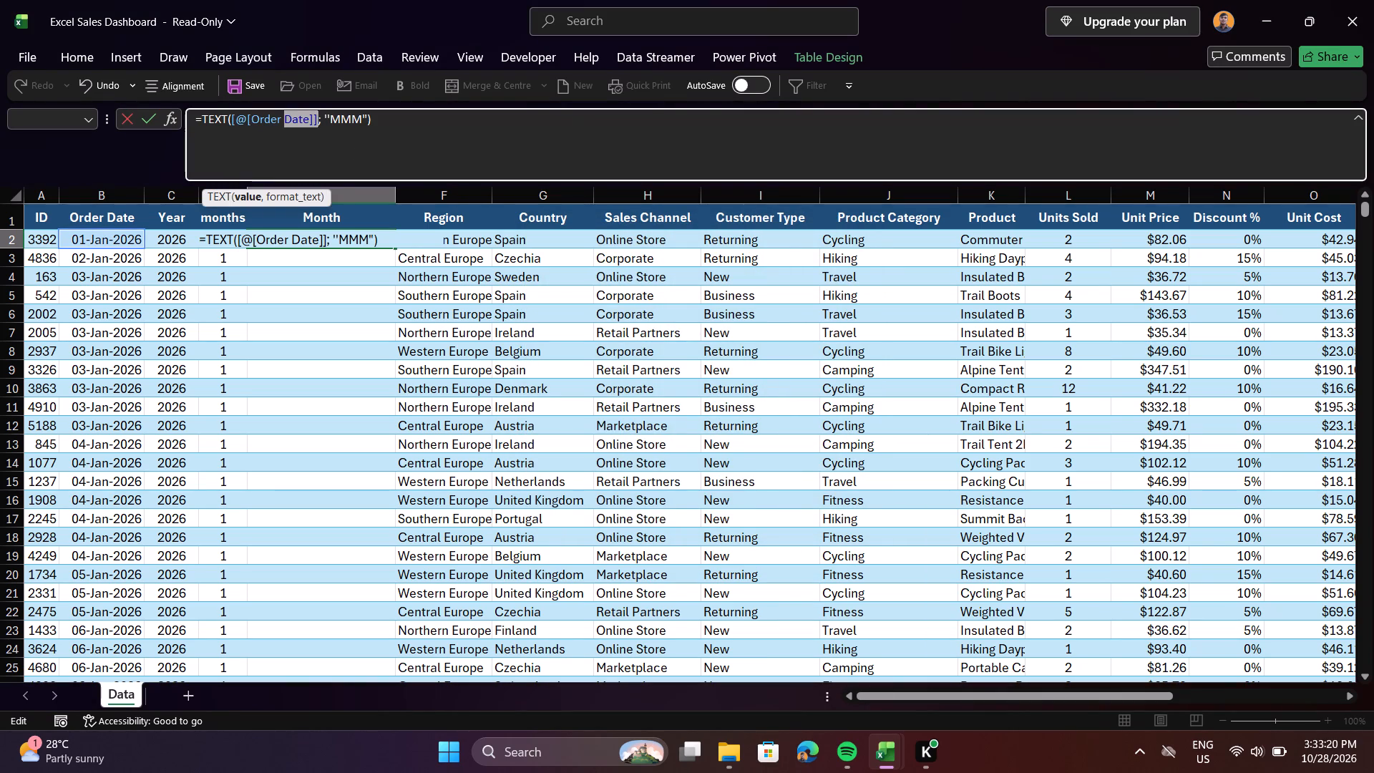
pyautogui.click(335, 238)
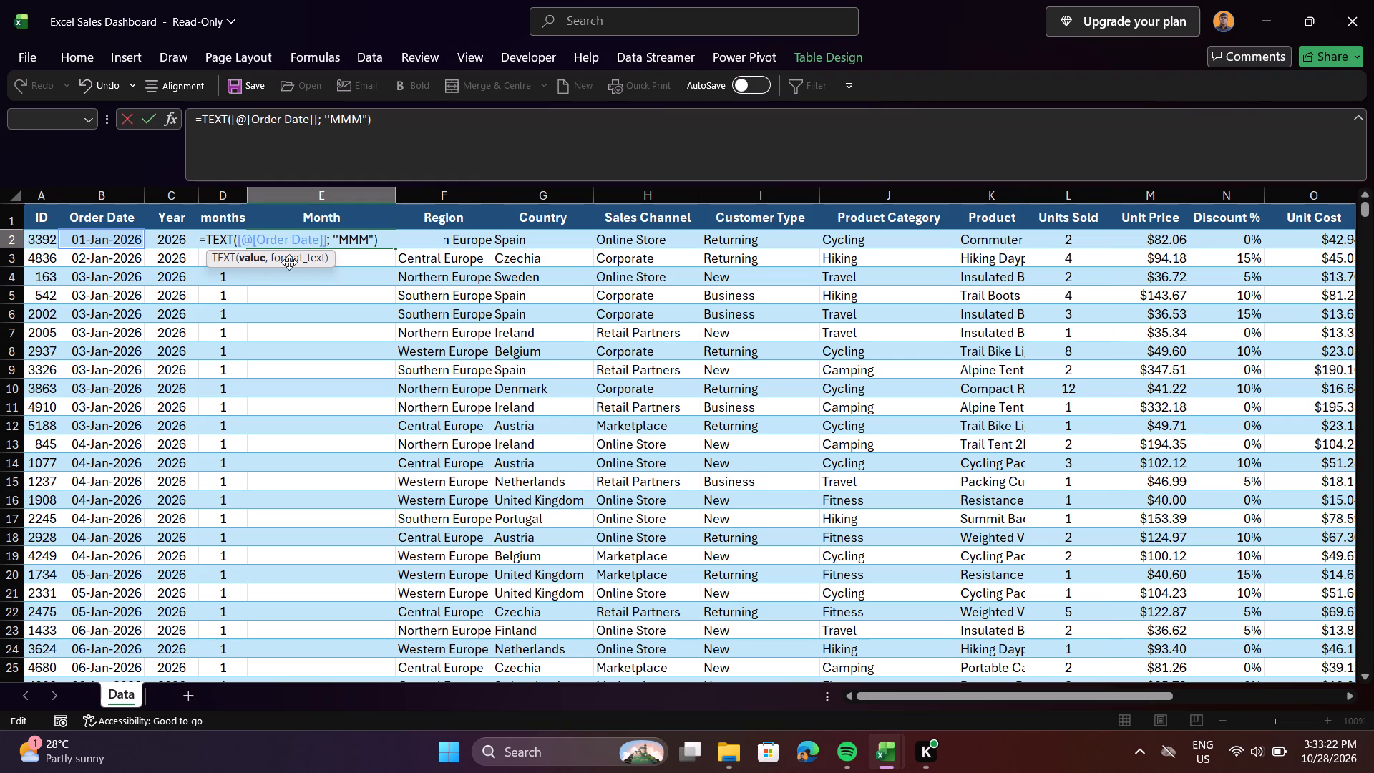
pyautogui.click(288, 258)
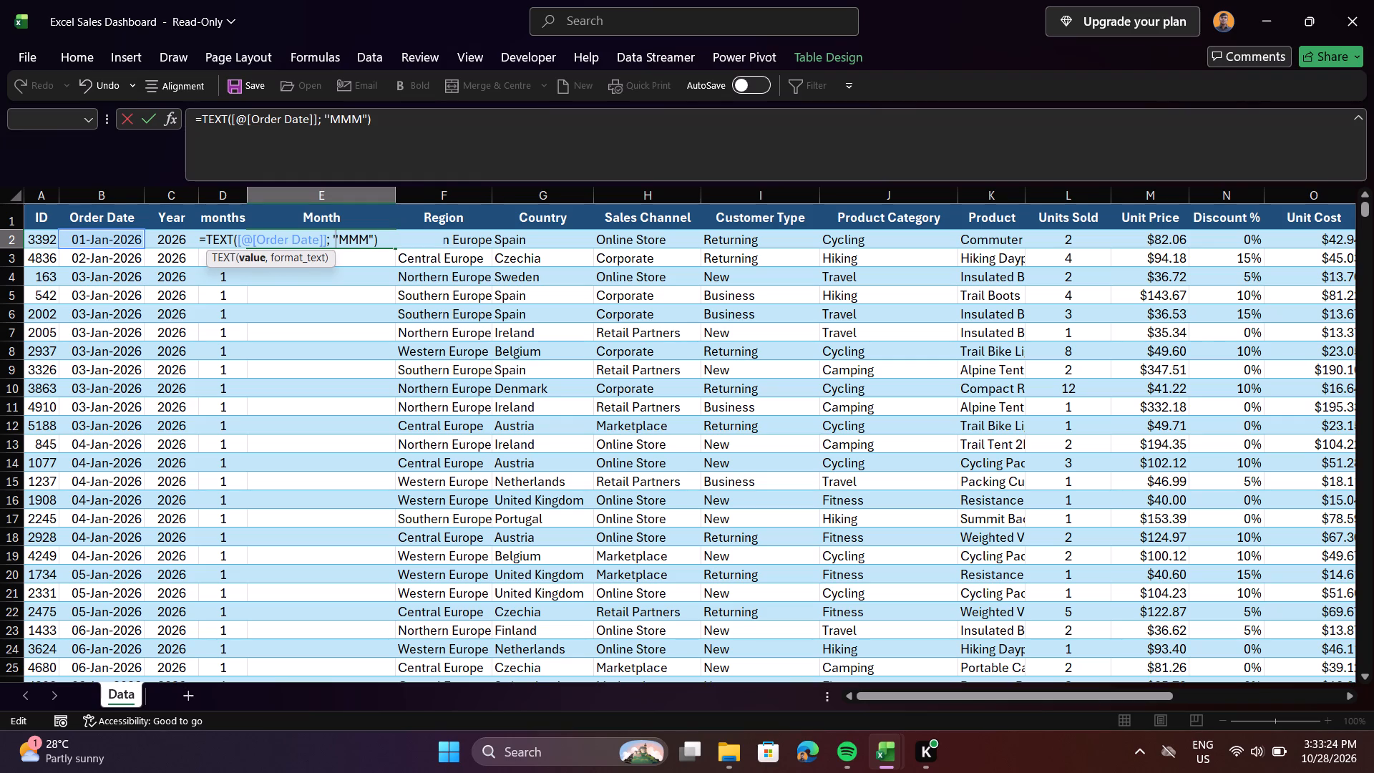
pyautogui.click(384, 240)
pyautogui.press('BackSpace')
pyautogui.press('BackSpace')
pyautogui.press('BackSpace')
pyautogui.press('BackSpace')
pyautogui.press('BackSpace')
pyautogui.press('BackSpace')
pyautogui.press('BackSpace')
pyautogui.press('BackSpace')
pyautogui.press('BackSpace')
pyautogui.press('BackSpace')
pyautogui.press('BackSpace')
pyautogui.press('BackSpace')
pyautogui.press('BackSpace')
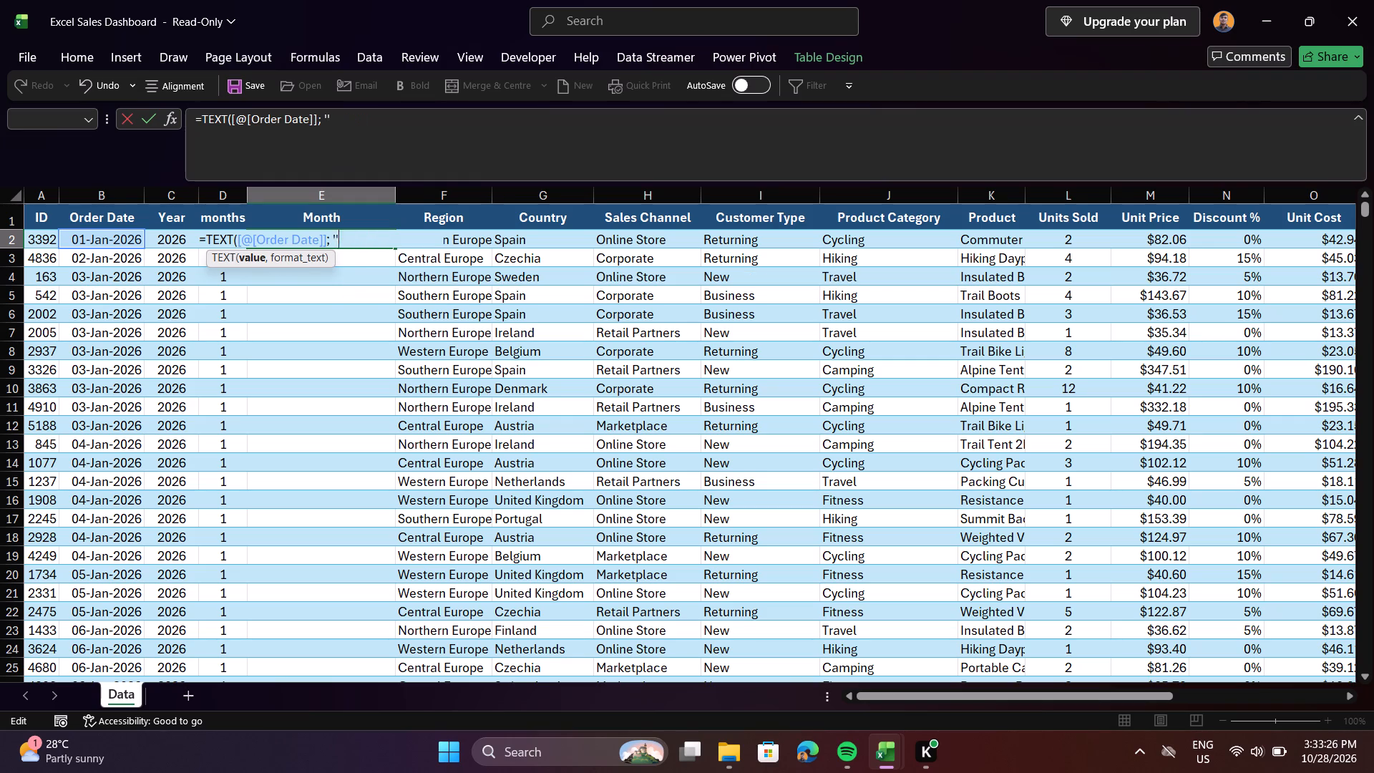
pyautogui.press('BackSpace')
pyautogui.press('BackSpace')
pyautogui.press('BackSpace')
pyautogui.press('BackSpace')
pyautogui.press('BackSpace')
pyautogui.press('BackSpace')
pyautogui.press('BackSpace')
pyautogui.press('BackSpace')
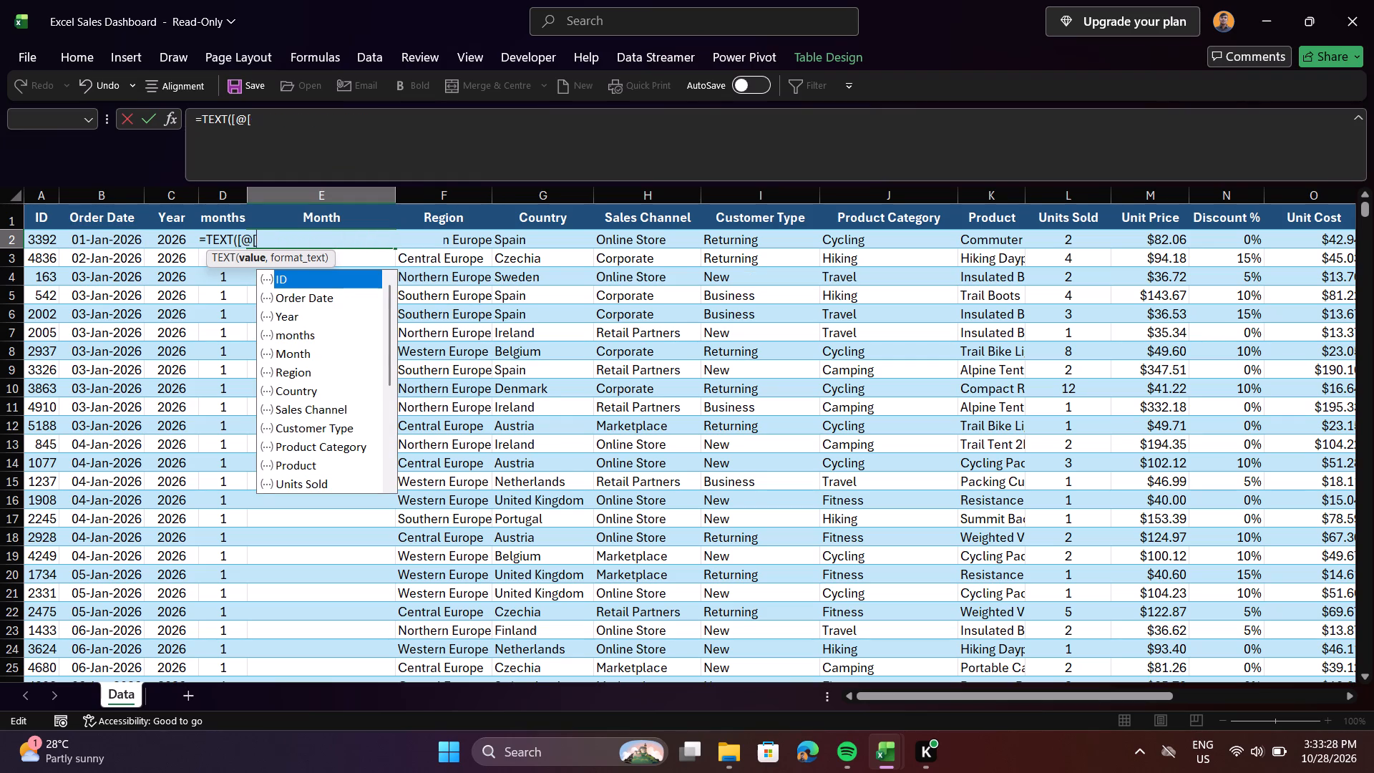
pyautogui.press('BackSpace')
pyautogui.press('BackSpace')
pyautogui.press('BackSpace')
pyautogui.press('BackSpace')
pyautogui.press('BackSpace')
pyautogui.press('BackSpace')
pyautogui.press('BackSpace')
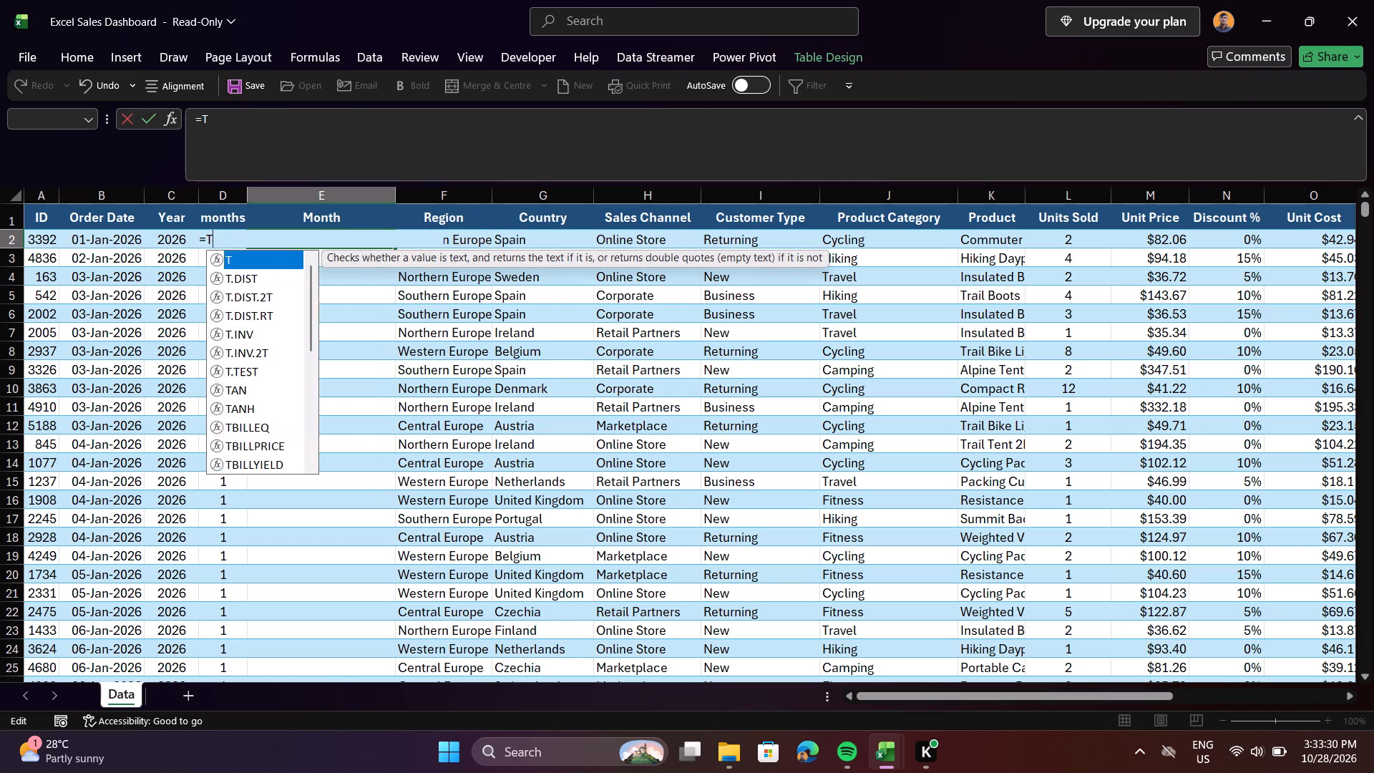
pyautogui.press('BackSpace')
pyautogui.press('BackSpace')
pyautogui.press('Return')
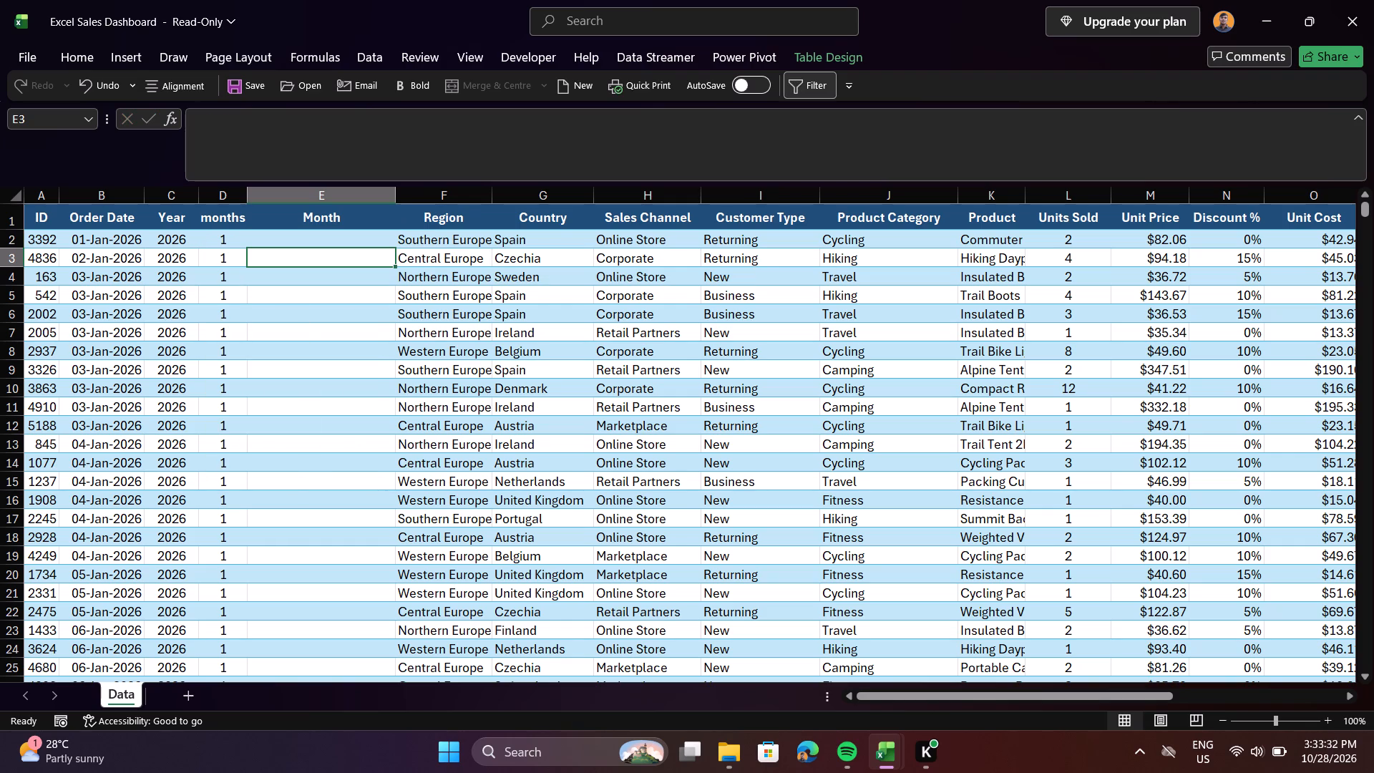
# Try to enter =TEXT(SalesDataTable[[#Headers],[Order Date]];"MMM") in E2, referencing the Order Date header cell.
pyautogui.click(335, 240)
pyautogui.click(326, 280)
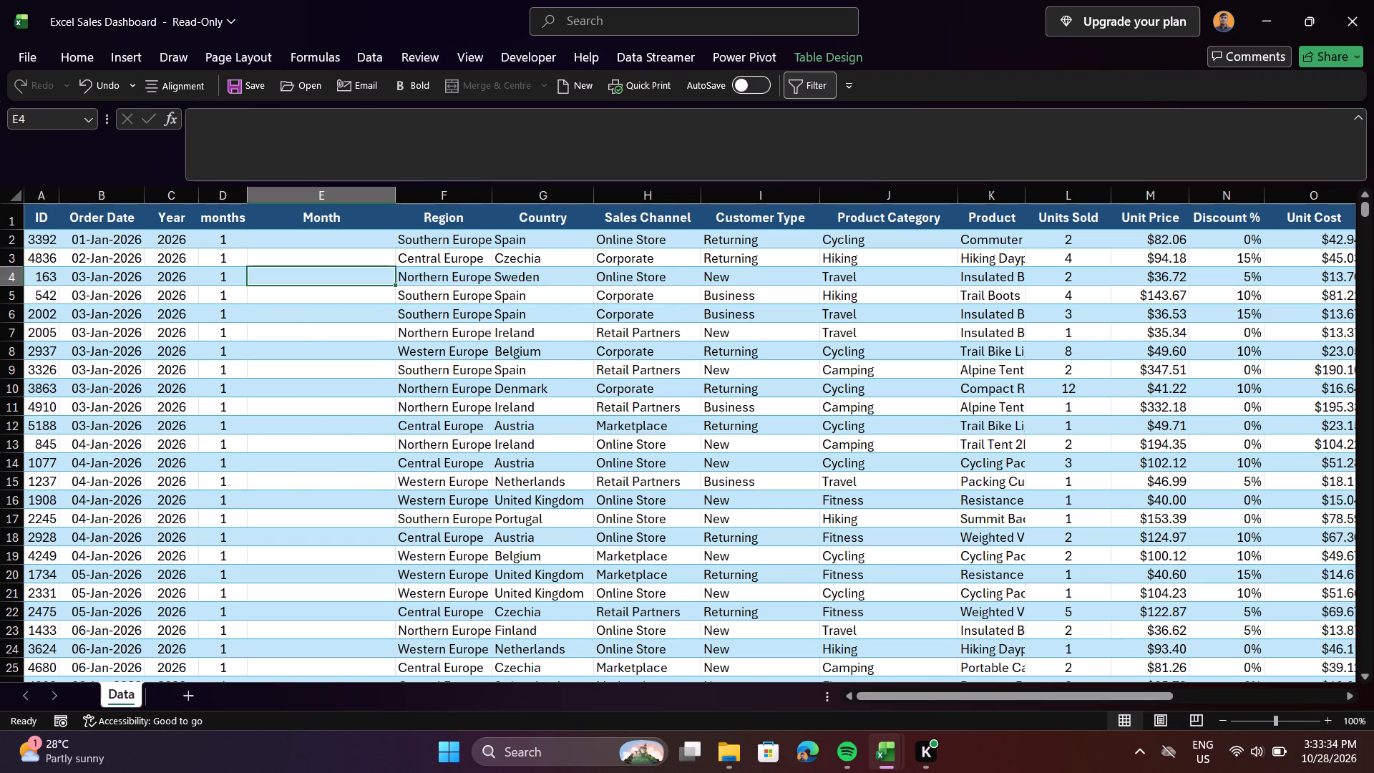
pyautogui.click(318, 242)
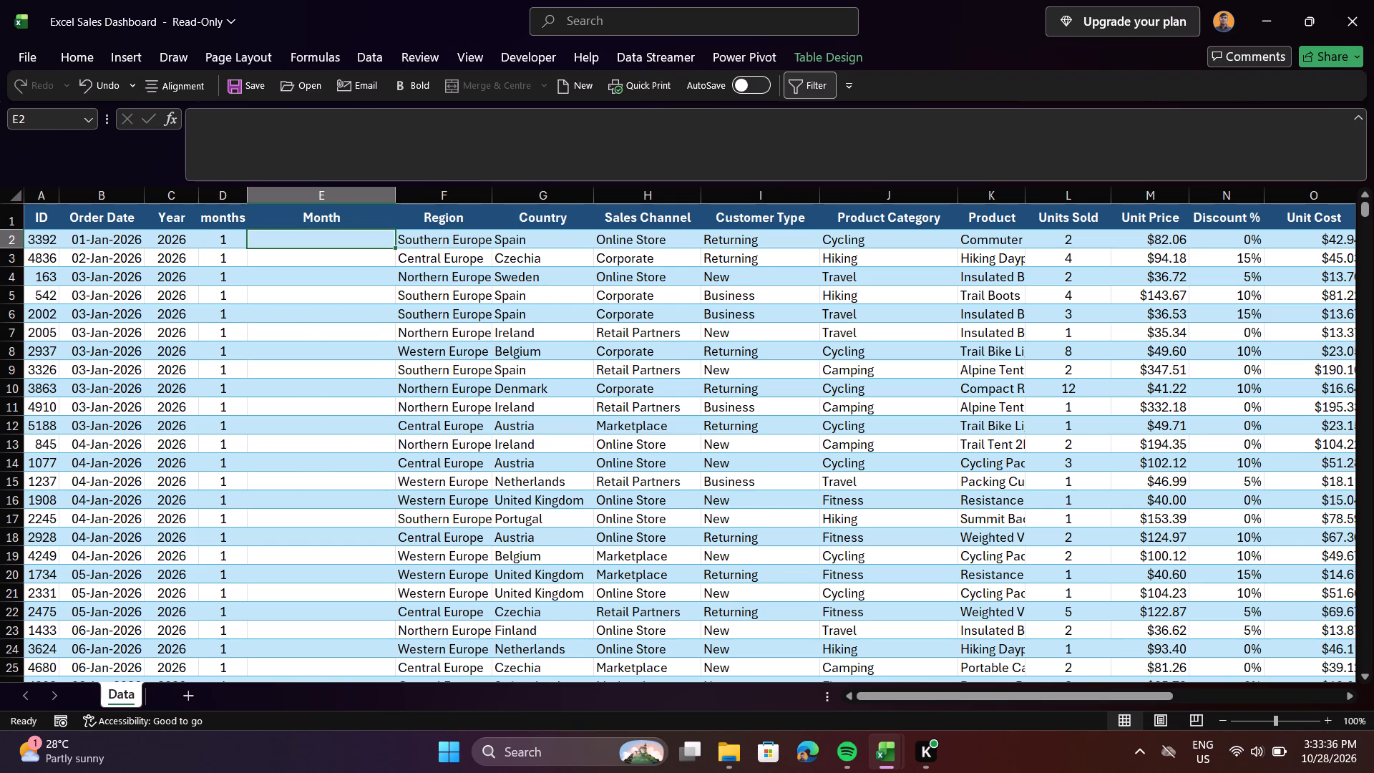
pyautogui.press('=')
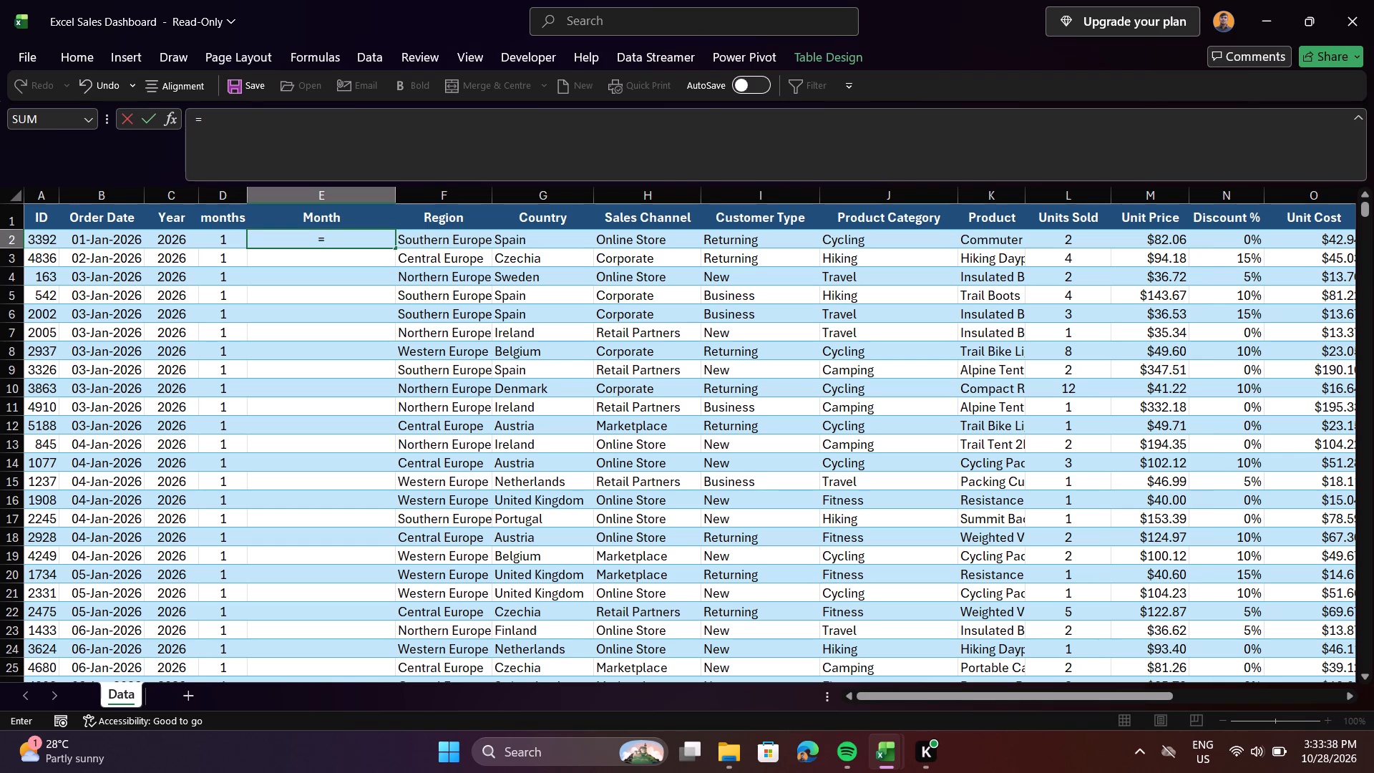
pyautogui.press('t')
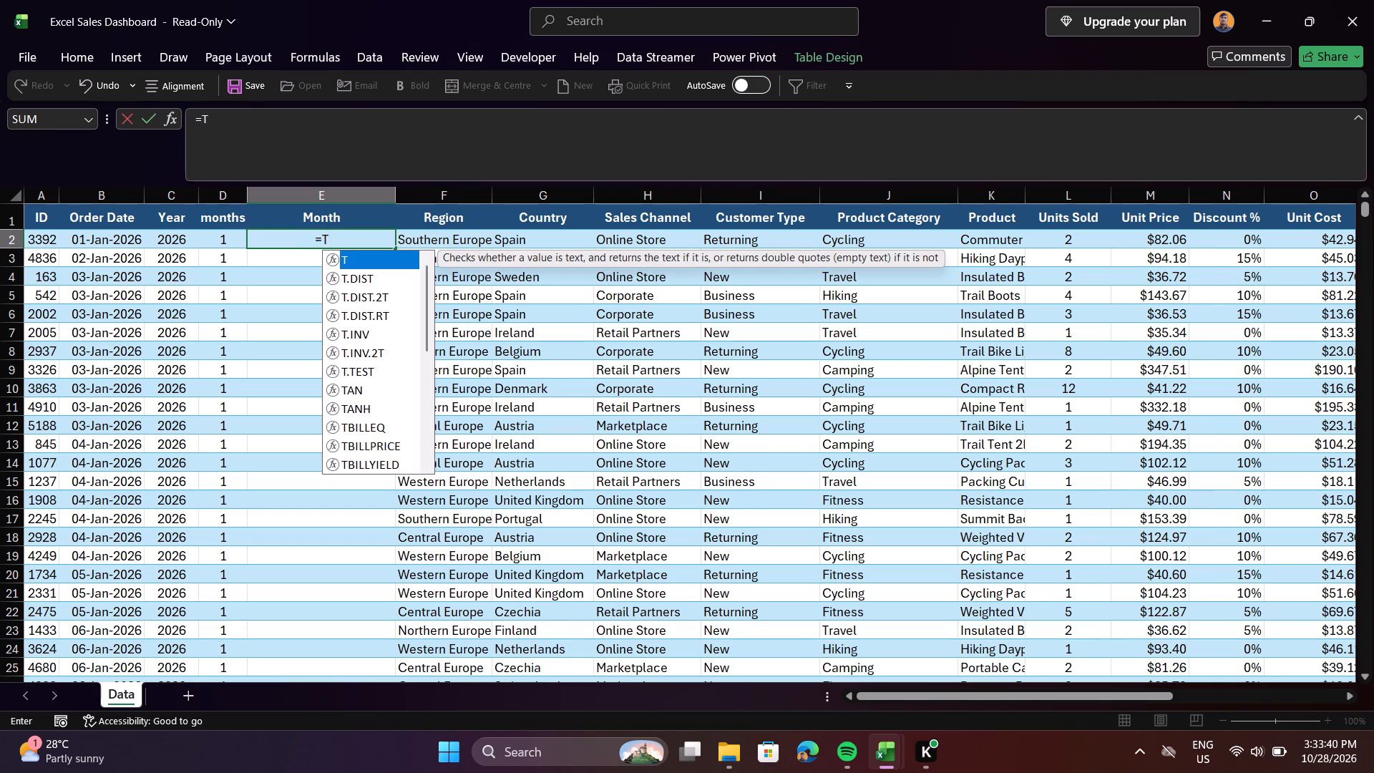
pyautogui.write('EX')
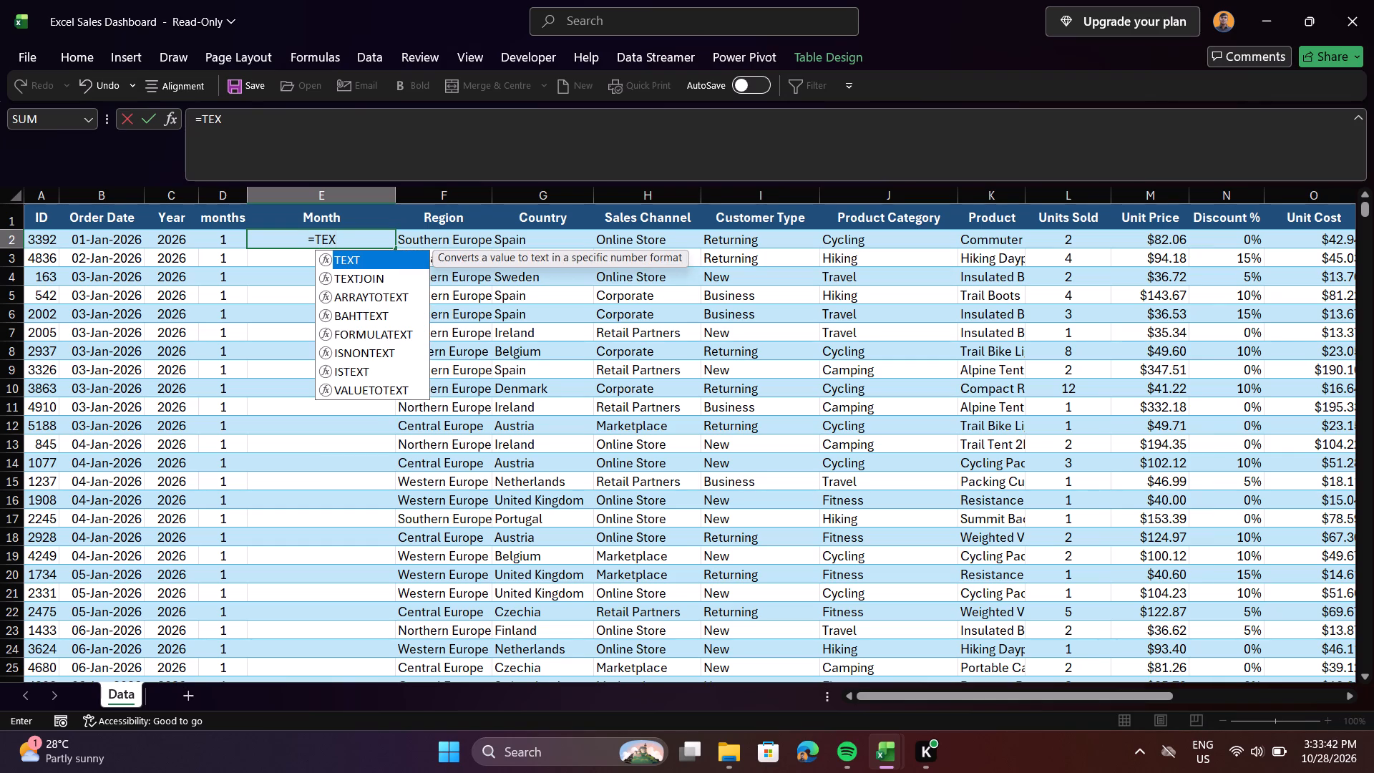
pyautogui.click(343, 258)
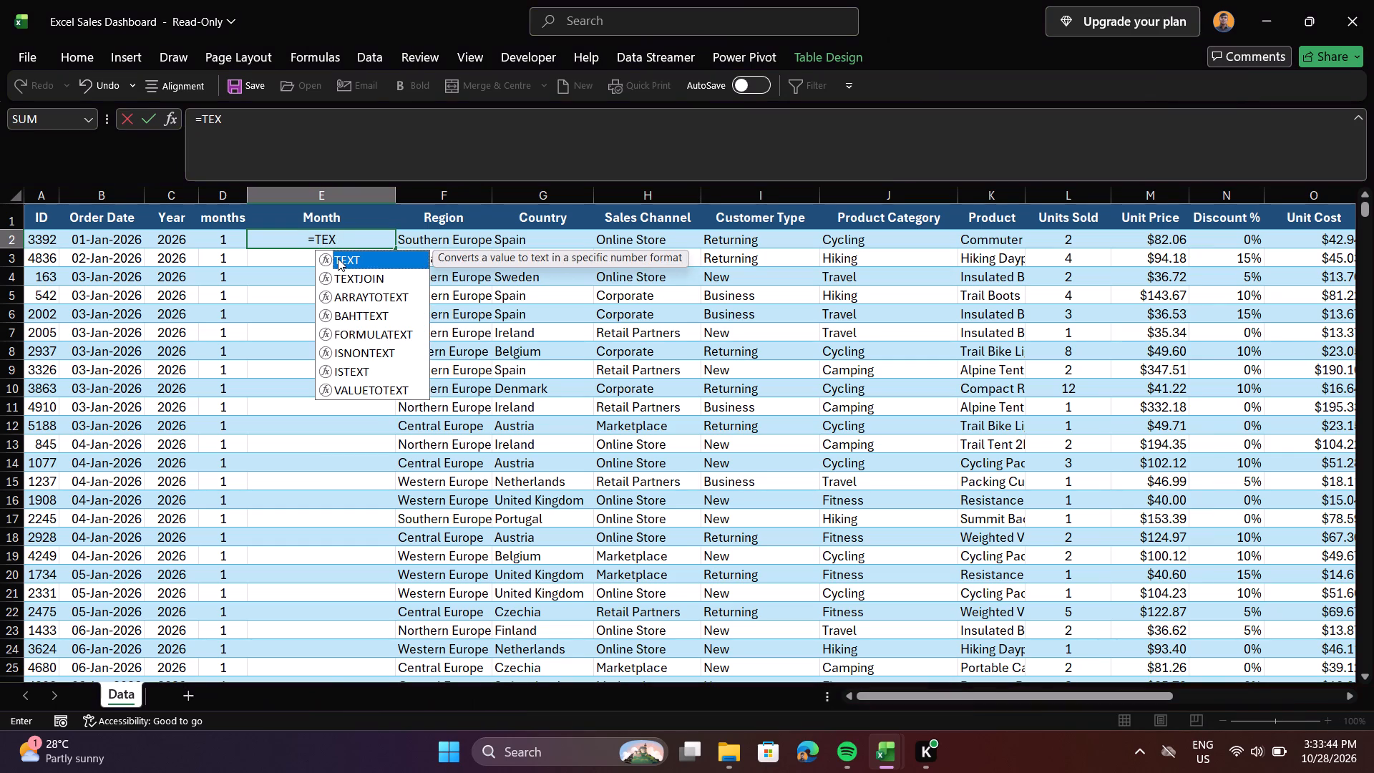
pyautogui.press('t')
pyautogui.press('Tab')
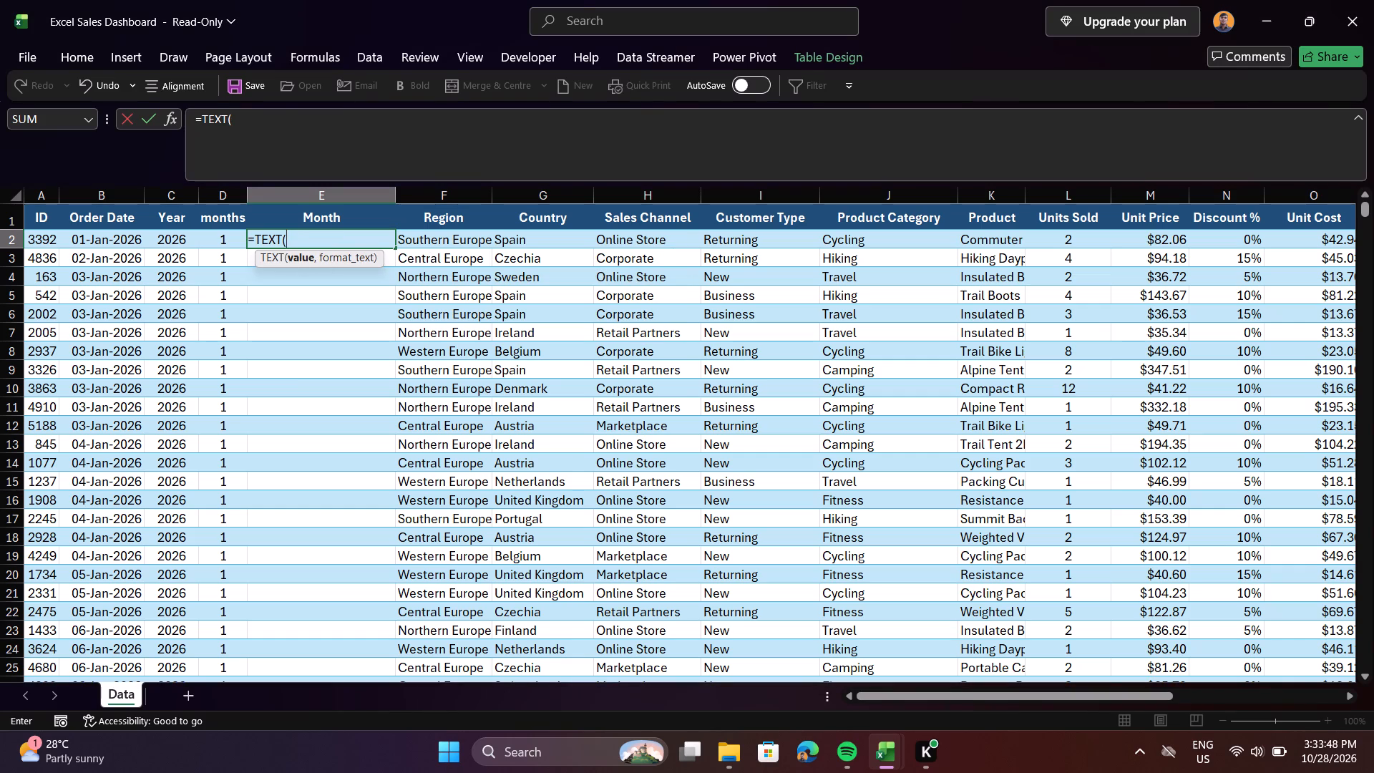
pyautogui.click(120, 220)
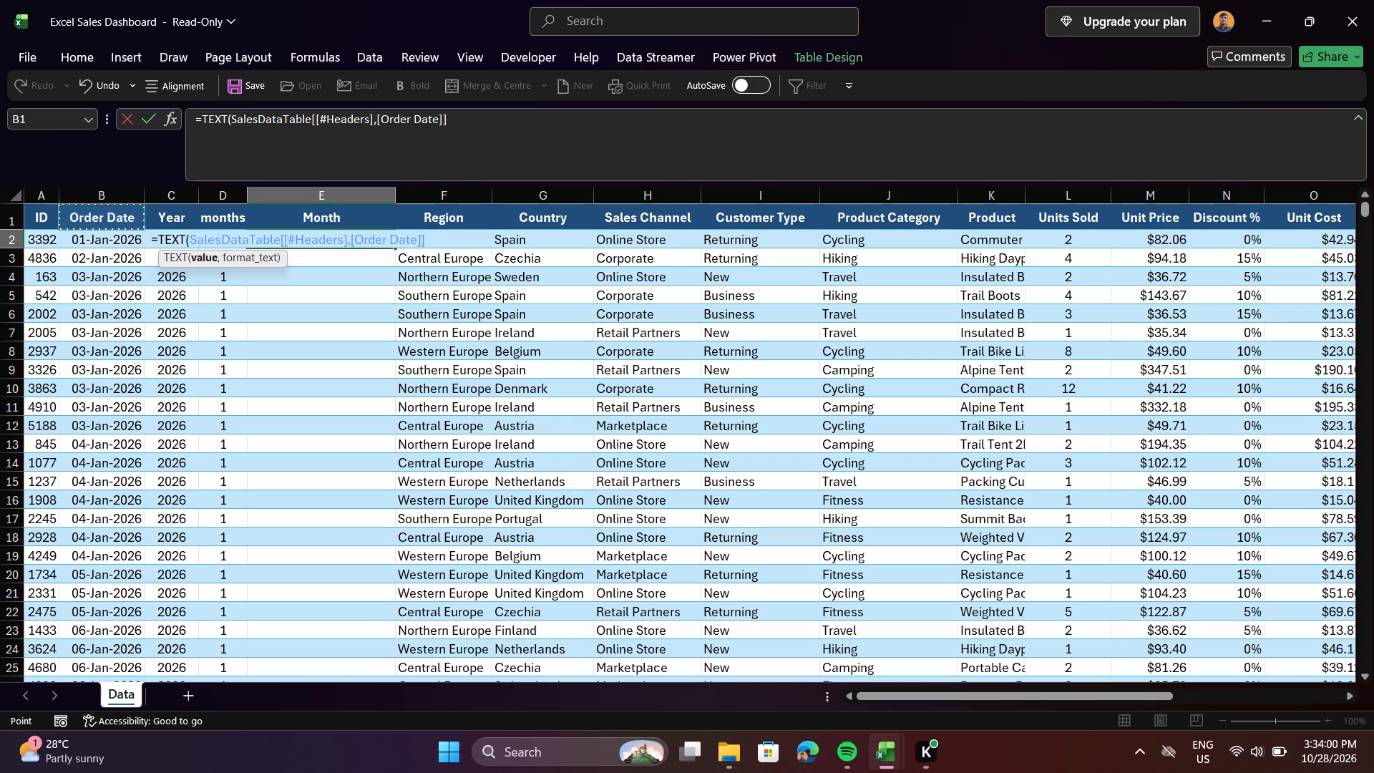
pyautogui.press(';')
pyautogui.write('MMM')
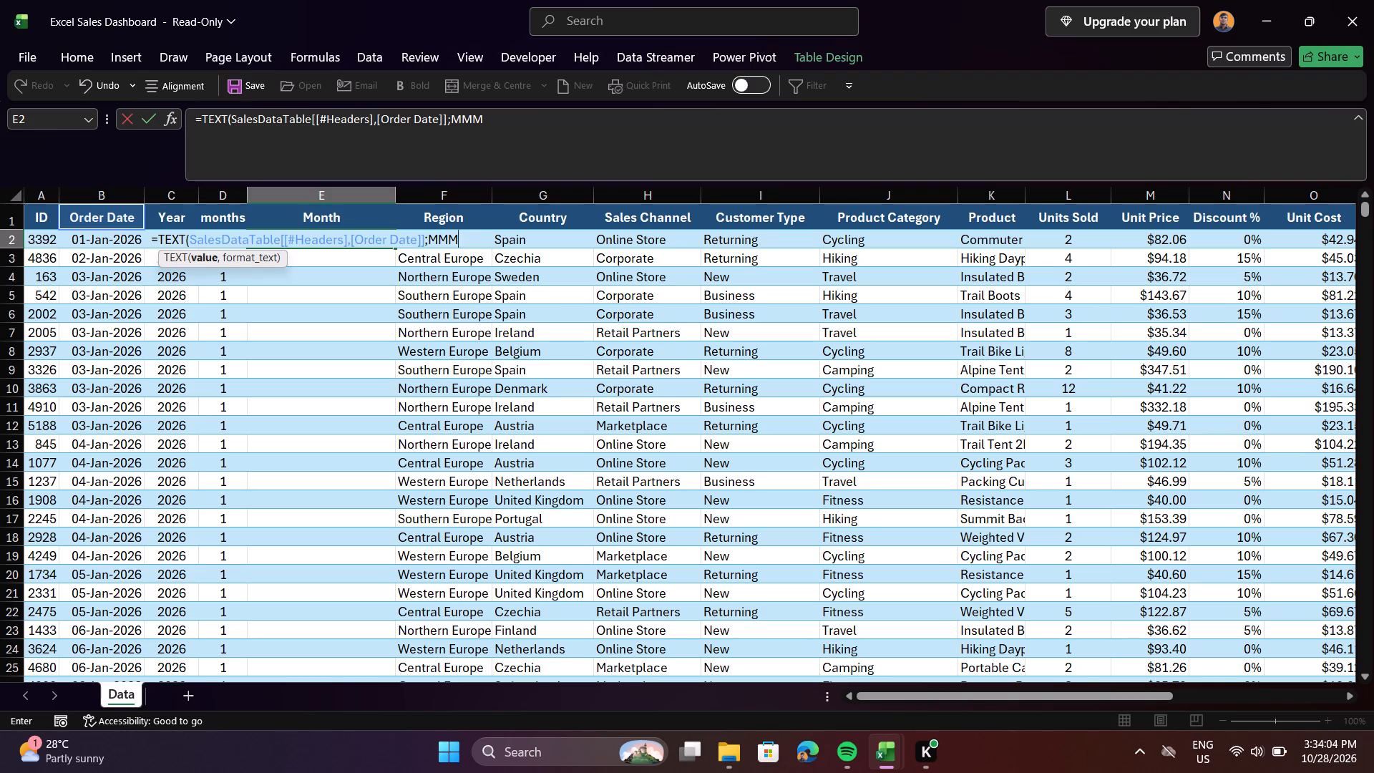
pyautogui.press('BackSpace')
pyautogui.press('BackSpace')
pyautogui.press('BackSpace')
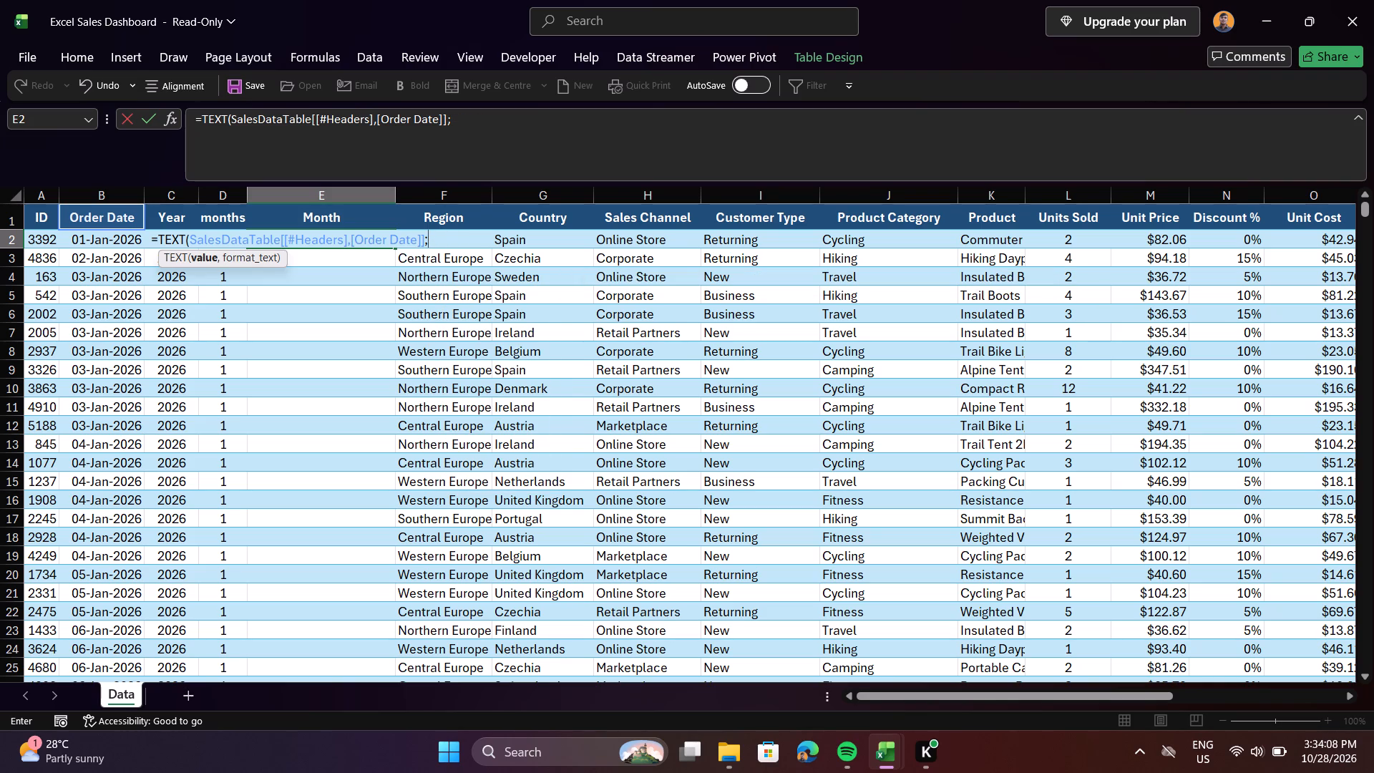
pyautogui.write('"\'')
pyautogui.press('BackSpace')
pyautogui.write('MMM')
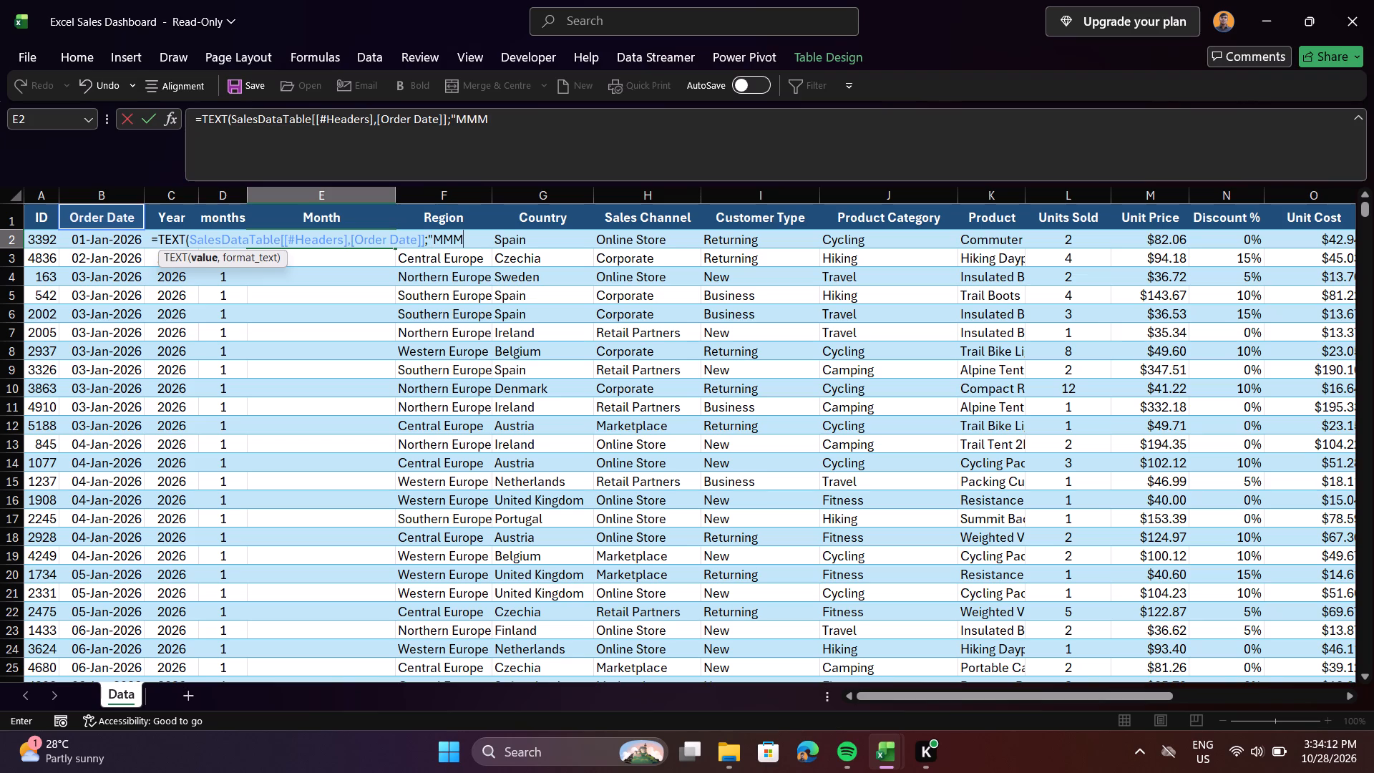
pyautogui.hotkey('shift', '"')
pyautogui.hotkey('shift', ')')
pyautogui.press('Return')
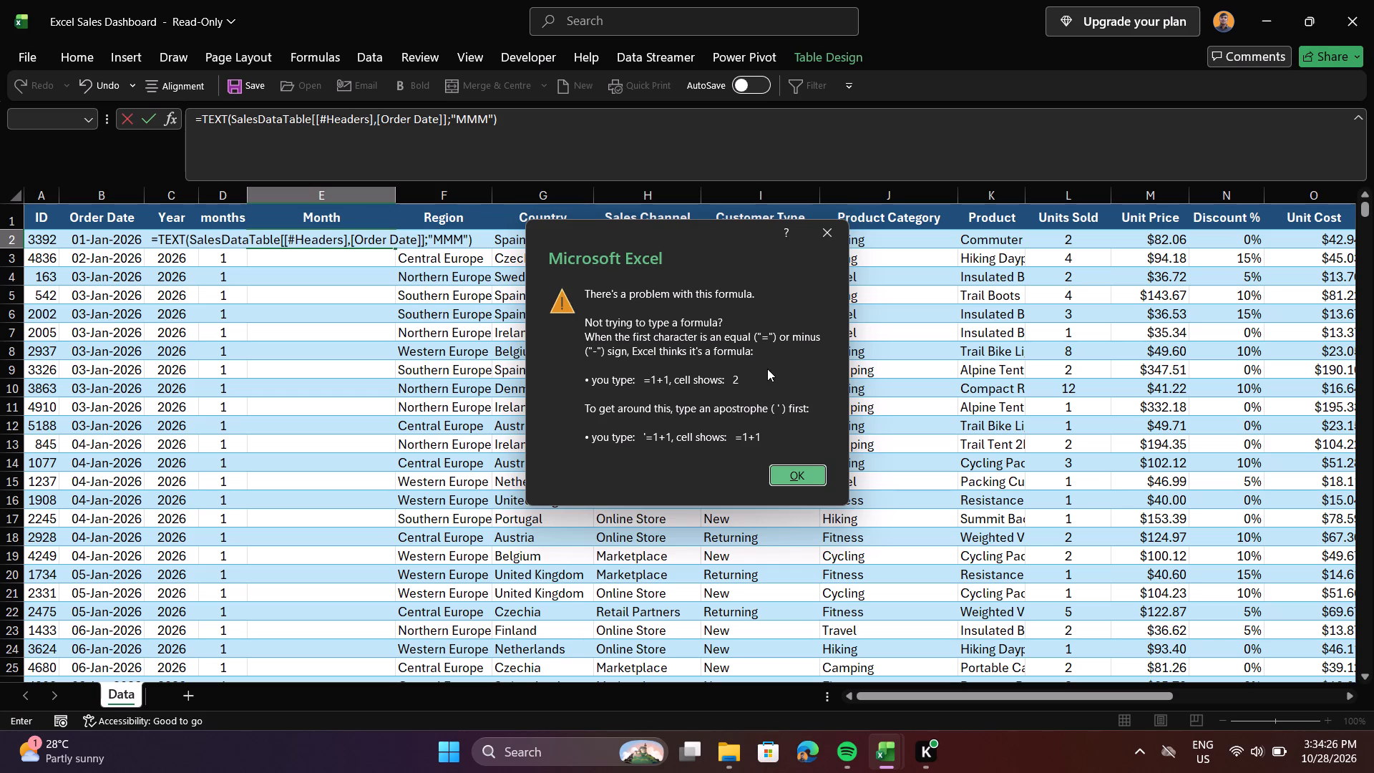
pyautogui.click(799, 479)
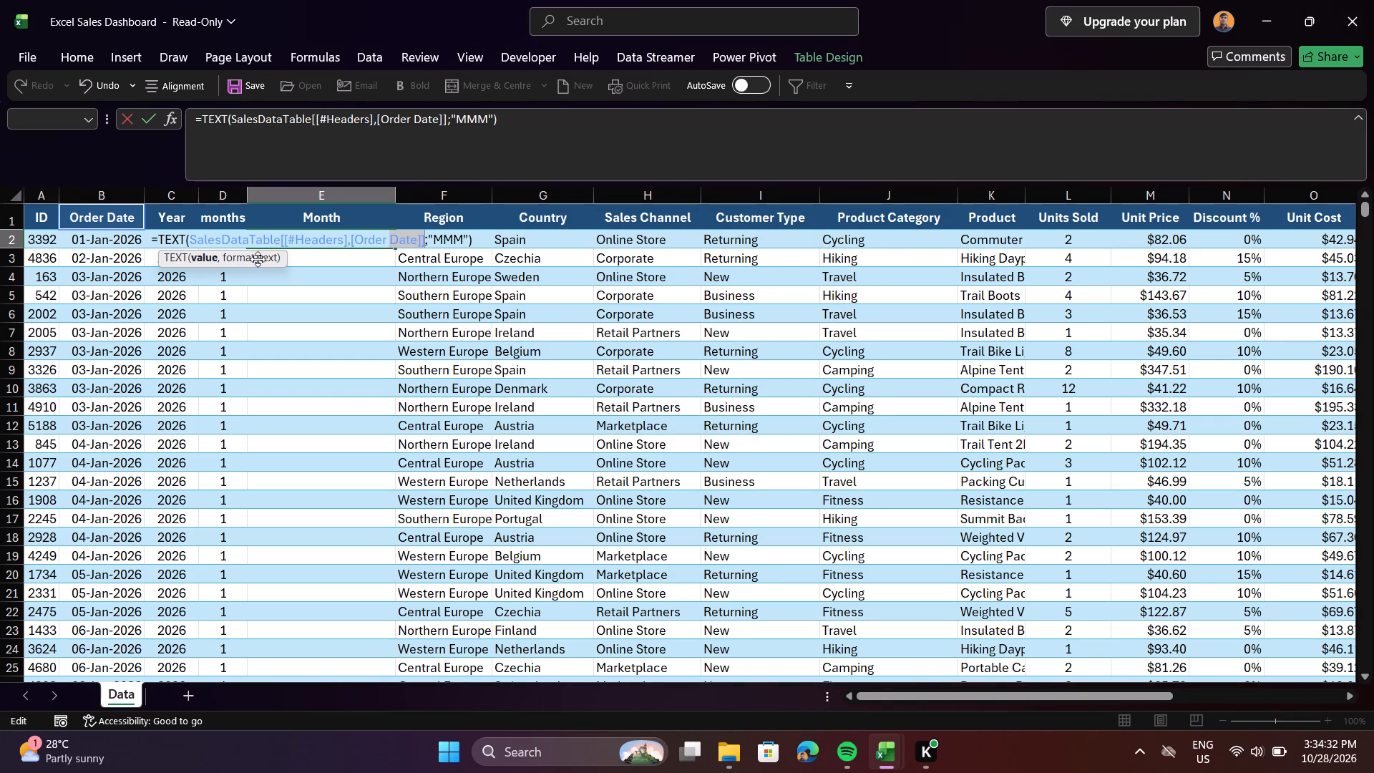
# Insert a comma after SalesDataTable in the E2 formula and try to enter it.
pyautogui.click(281, 244)
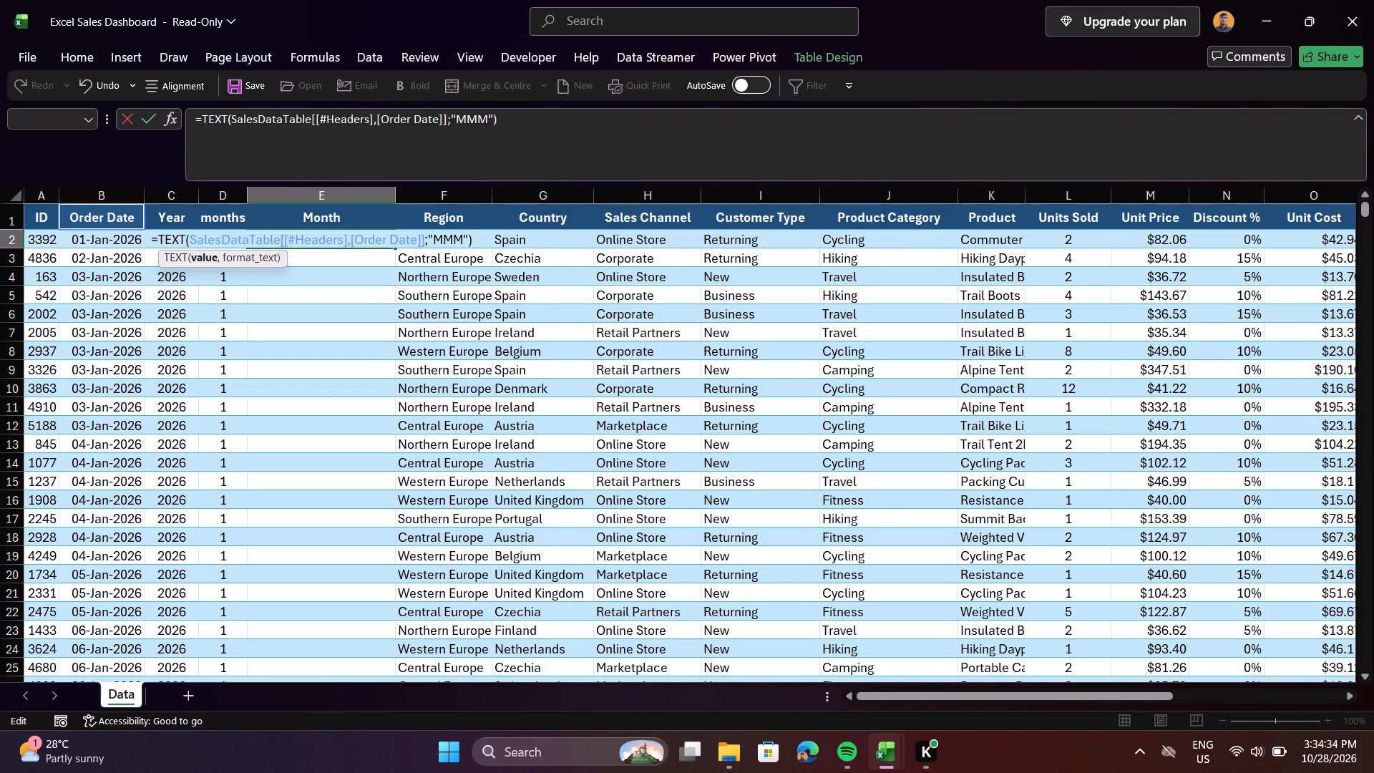
pyautogui.press(',')
pyautogui.press('Return')
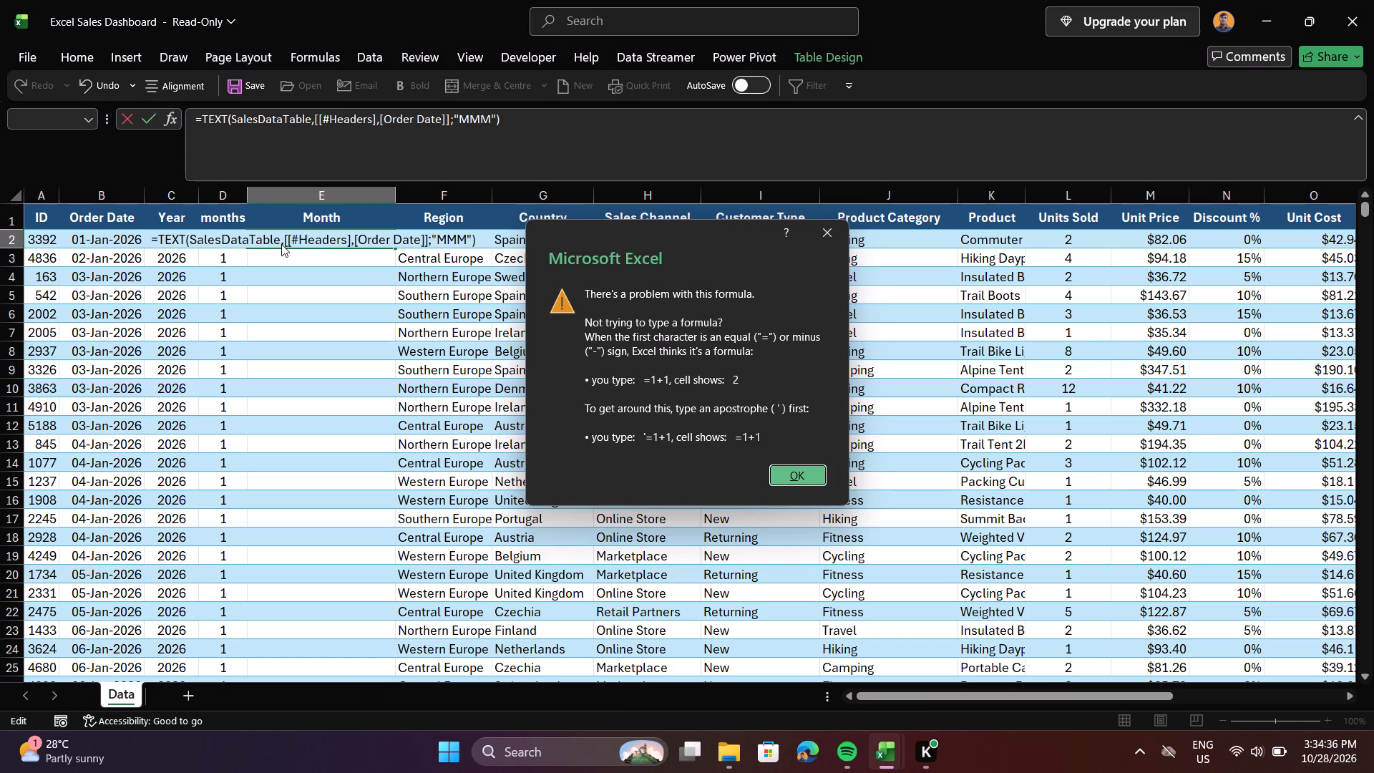
pyautogui.click(777, 467)
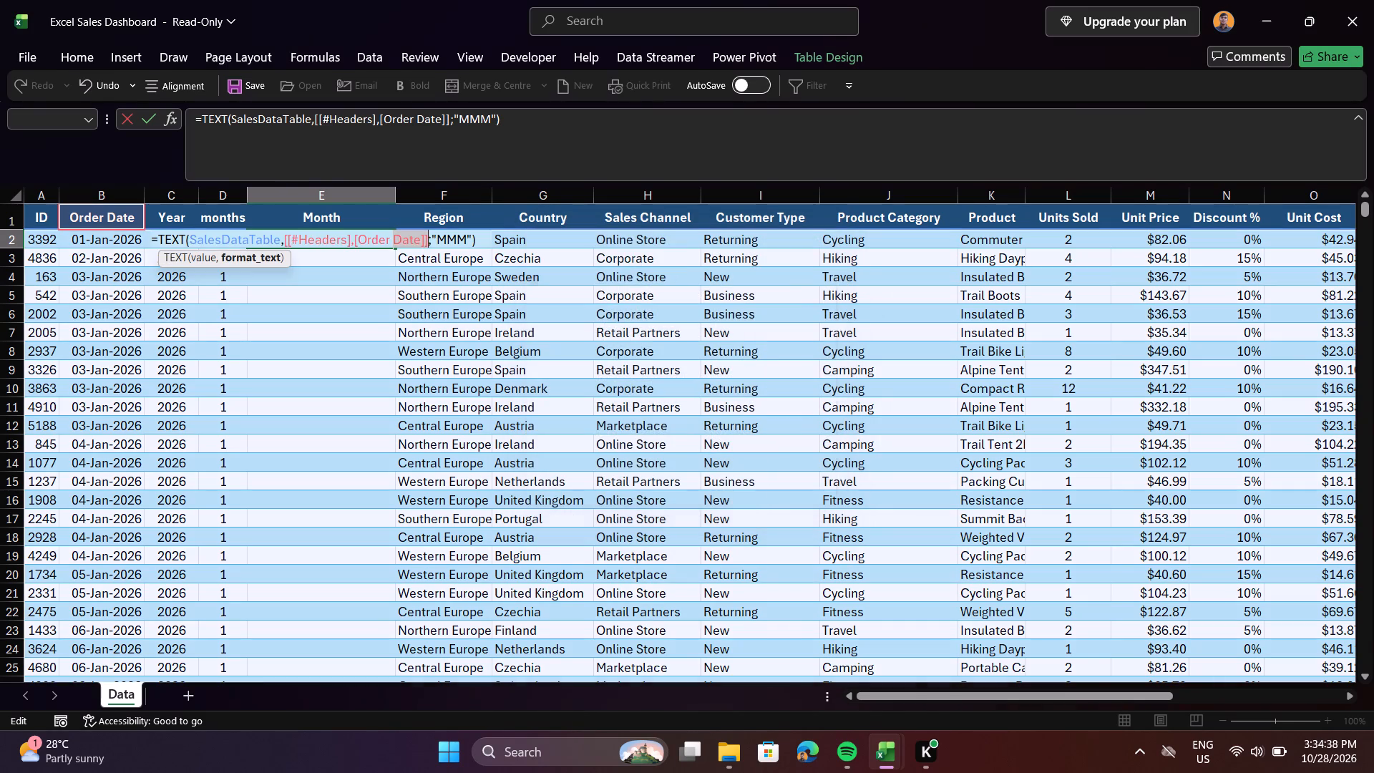
# Replace everything after the comma in the E2 formula with the row's Order Date reference and enter =TEXT(SalesDataTable,[@[Order Date]]).
pyautogui.click(255, 261)
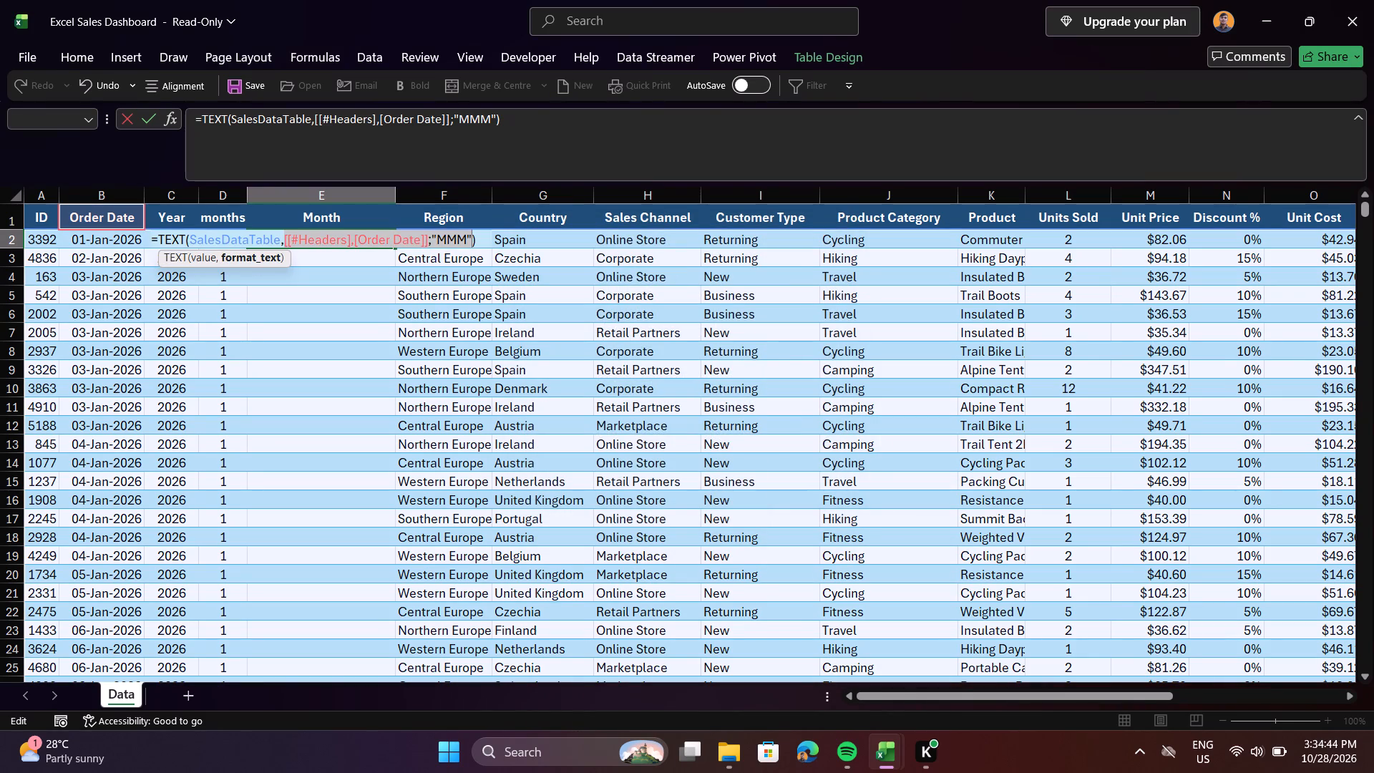
pyautogui.click(109, 241)
pyautogui.press('Return')
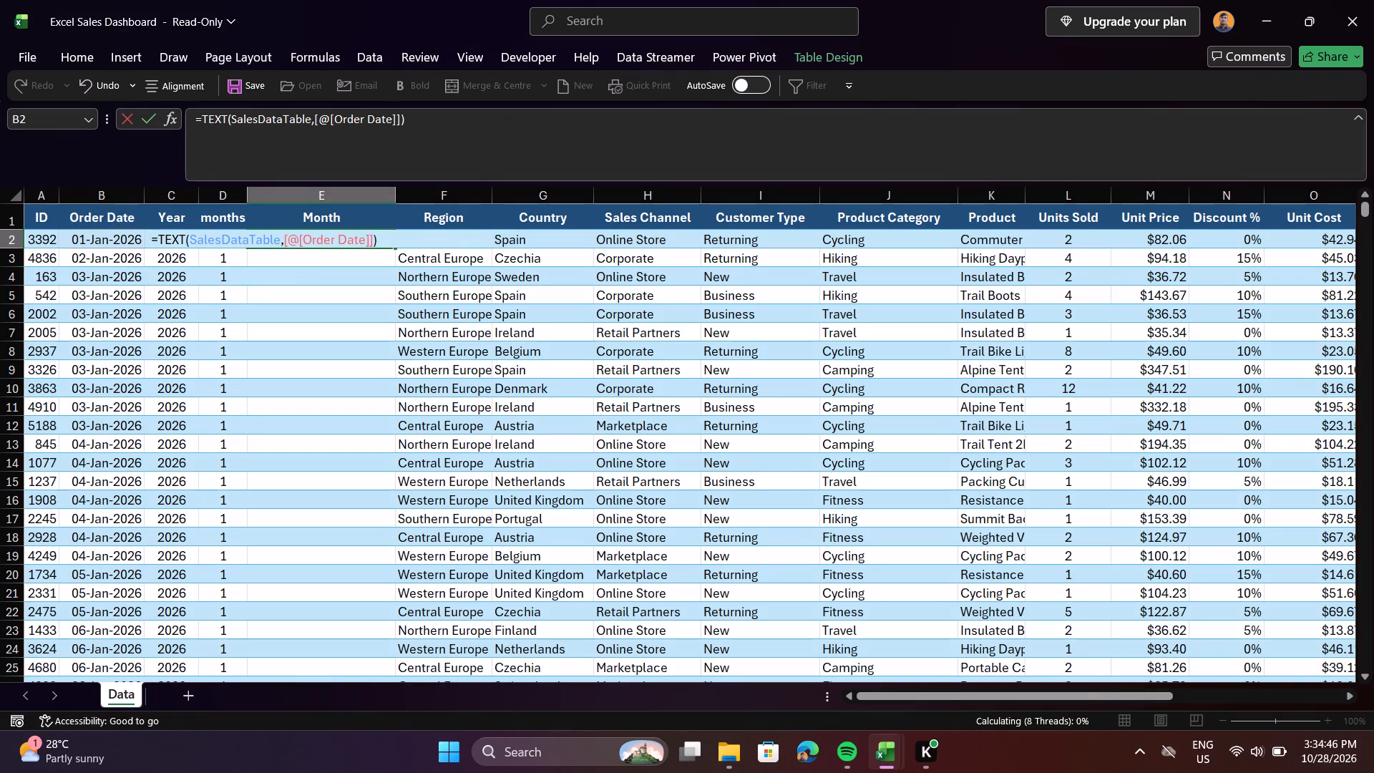
pyautogui.press('Return')
pyautogui.press('Return')
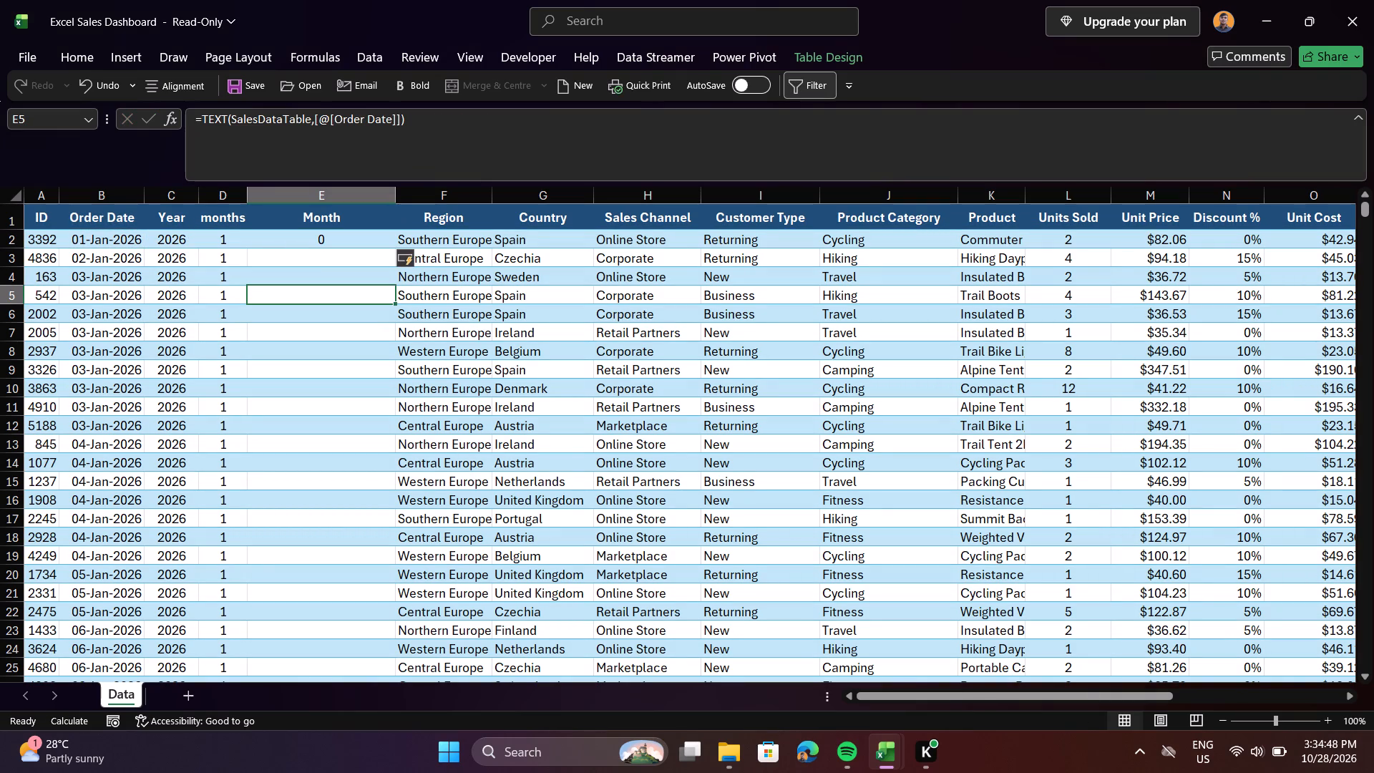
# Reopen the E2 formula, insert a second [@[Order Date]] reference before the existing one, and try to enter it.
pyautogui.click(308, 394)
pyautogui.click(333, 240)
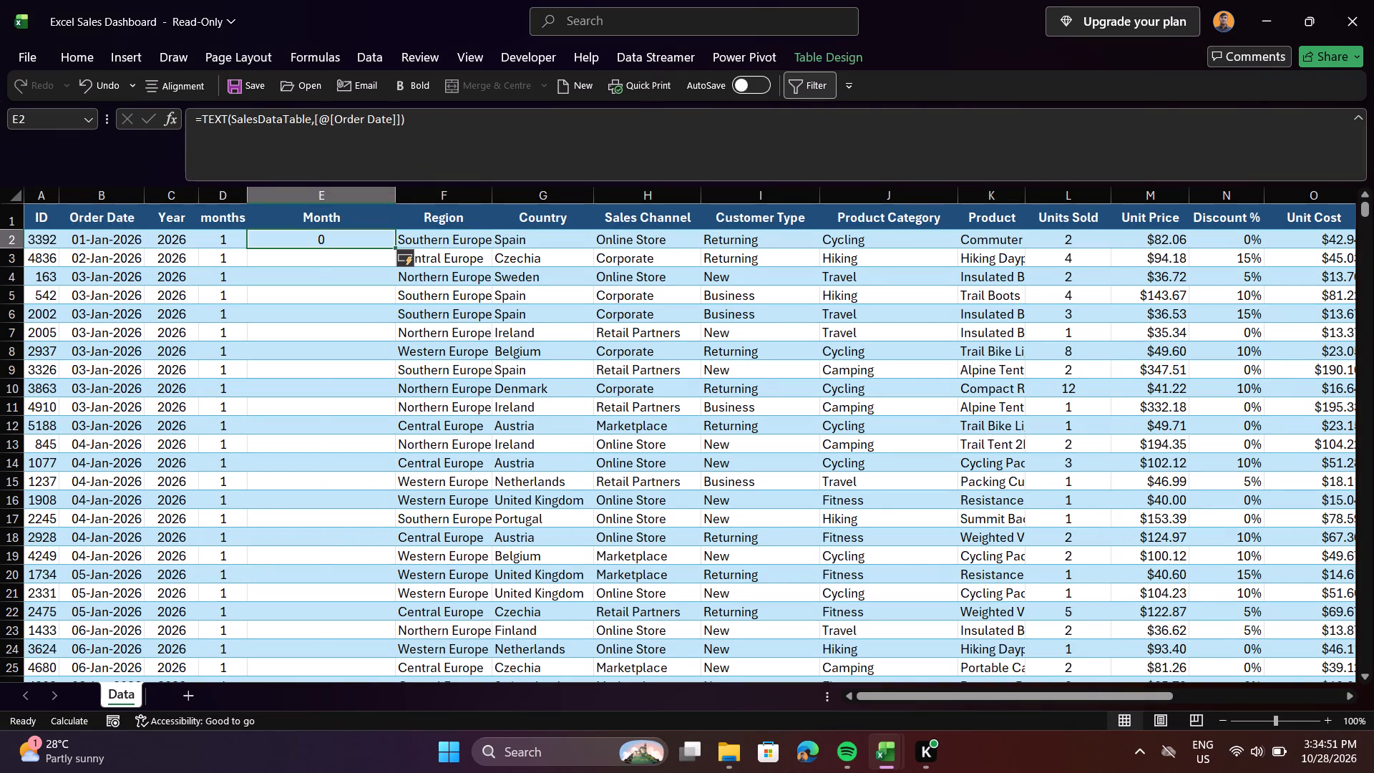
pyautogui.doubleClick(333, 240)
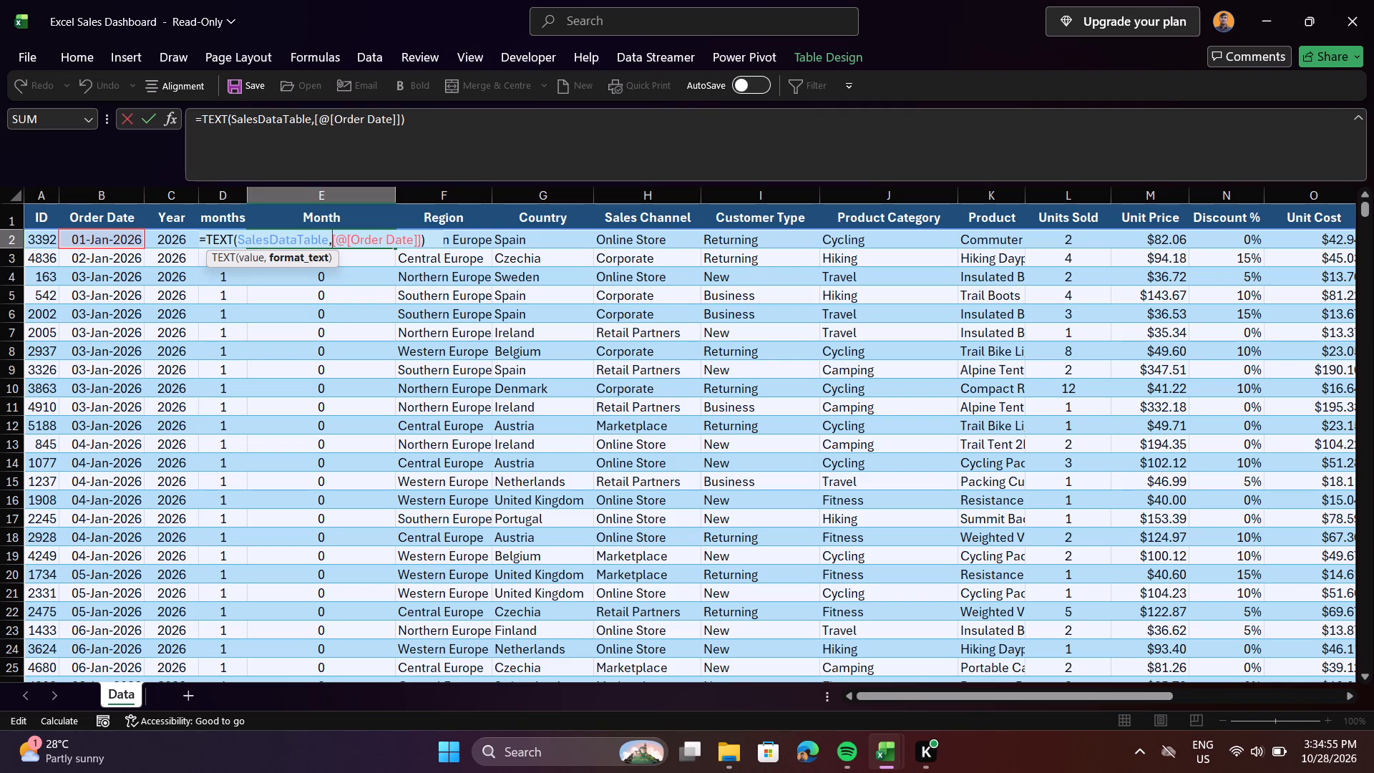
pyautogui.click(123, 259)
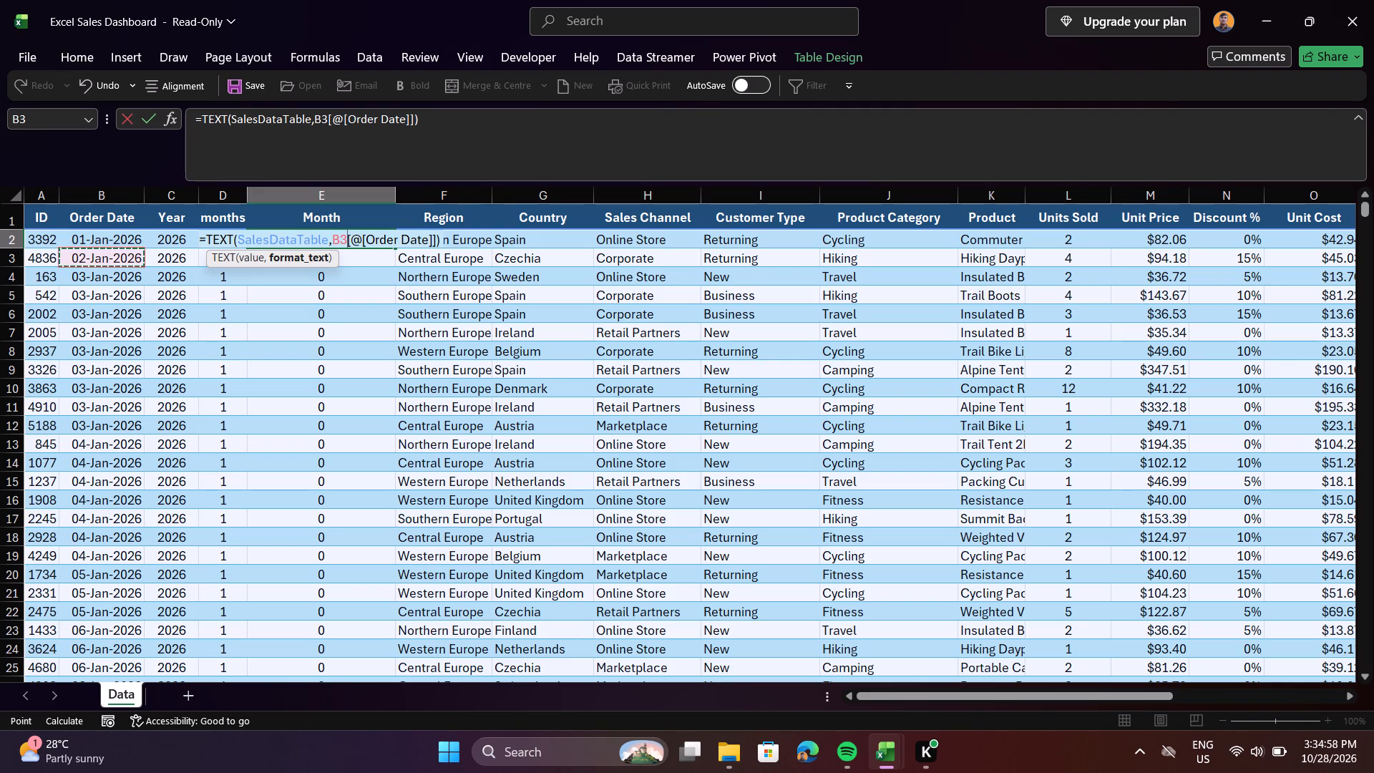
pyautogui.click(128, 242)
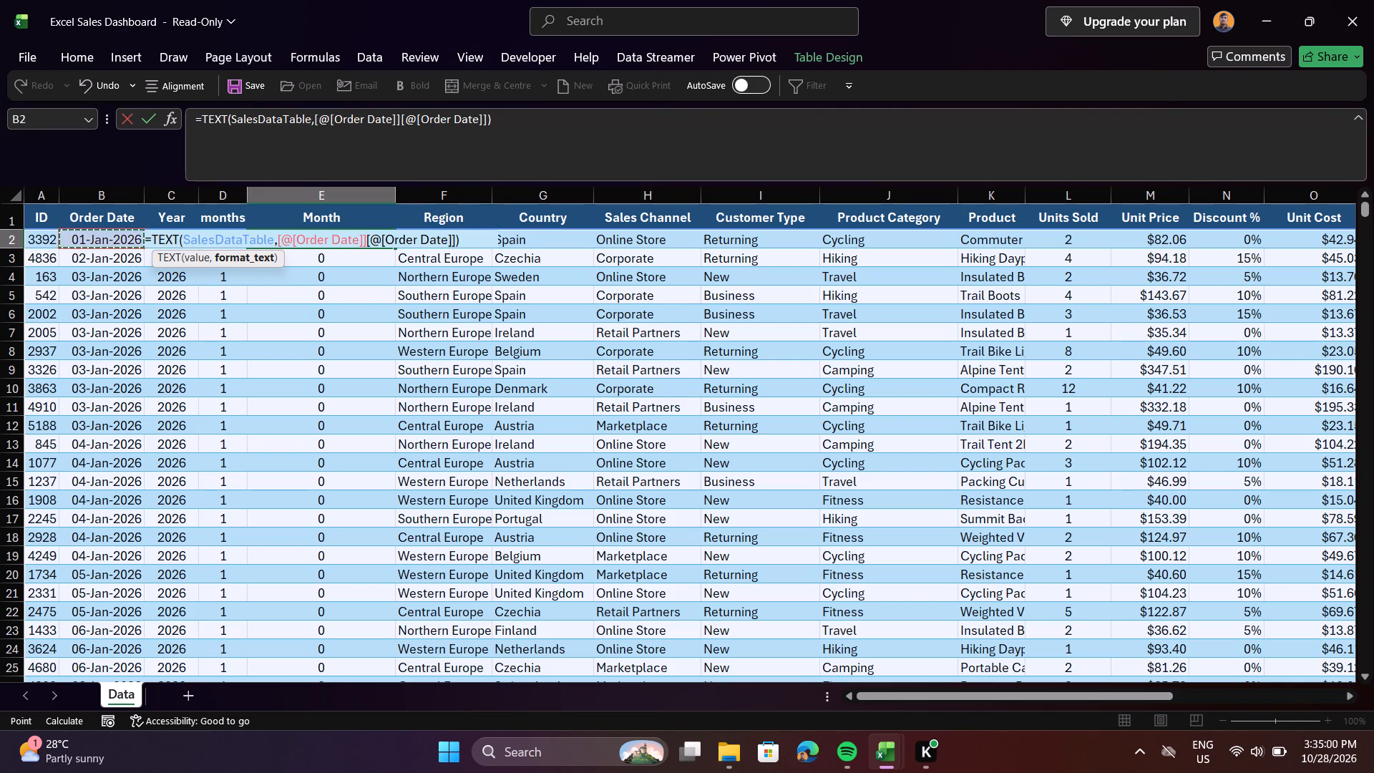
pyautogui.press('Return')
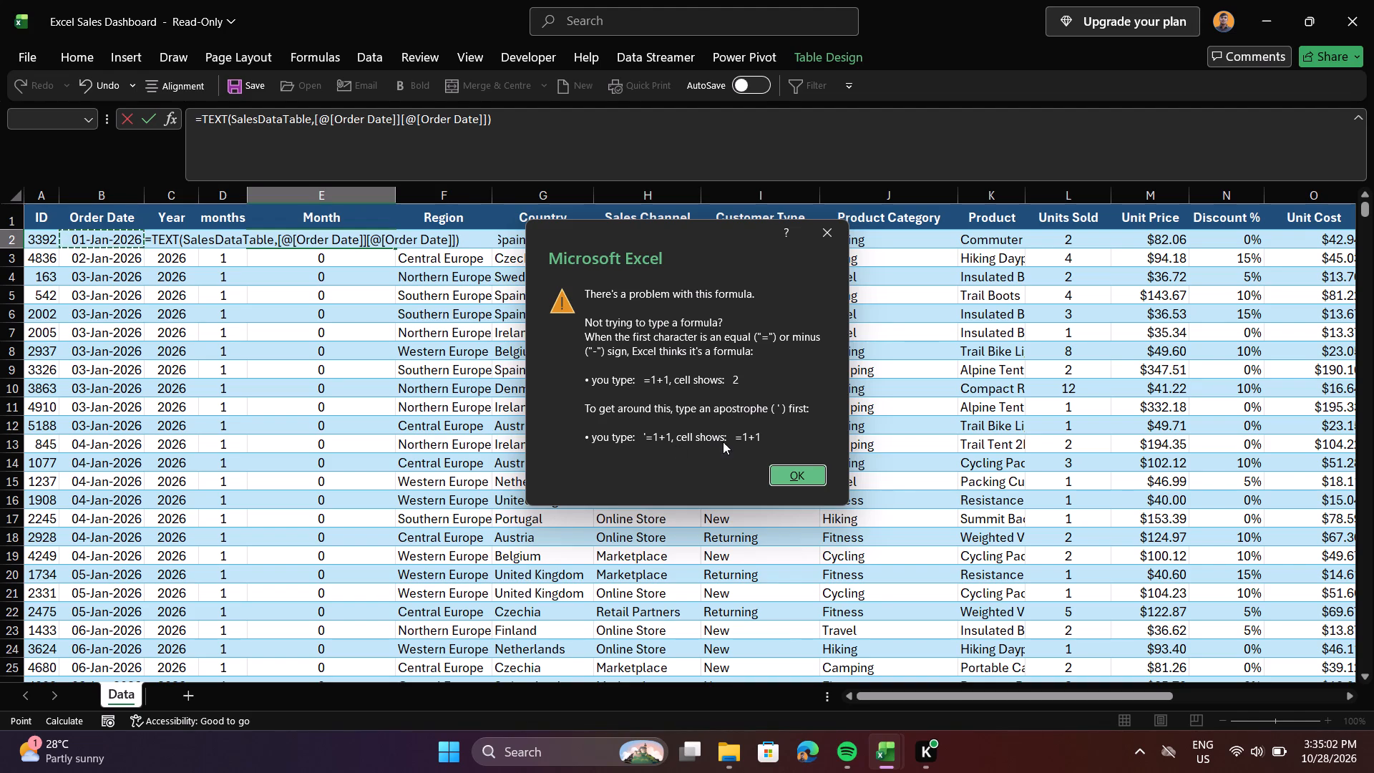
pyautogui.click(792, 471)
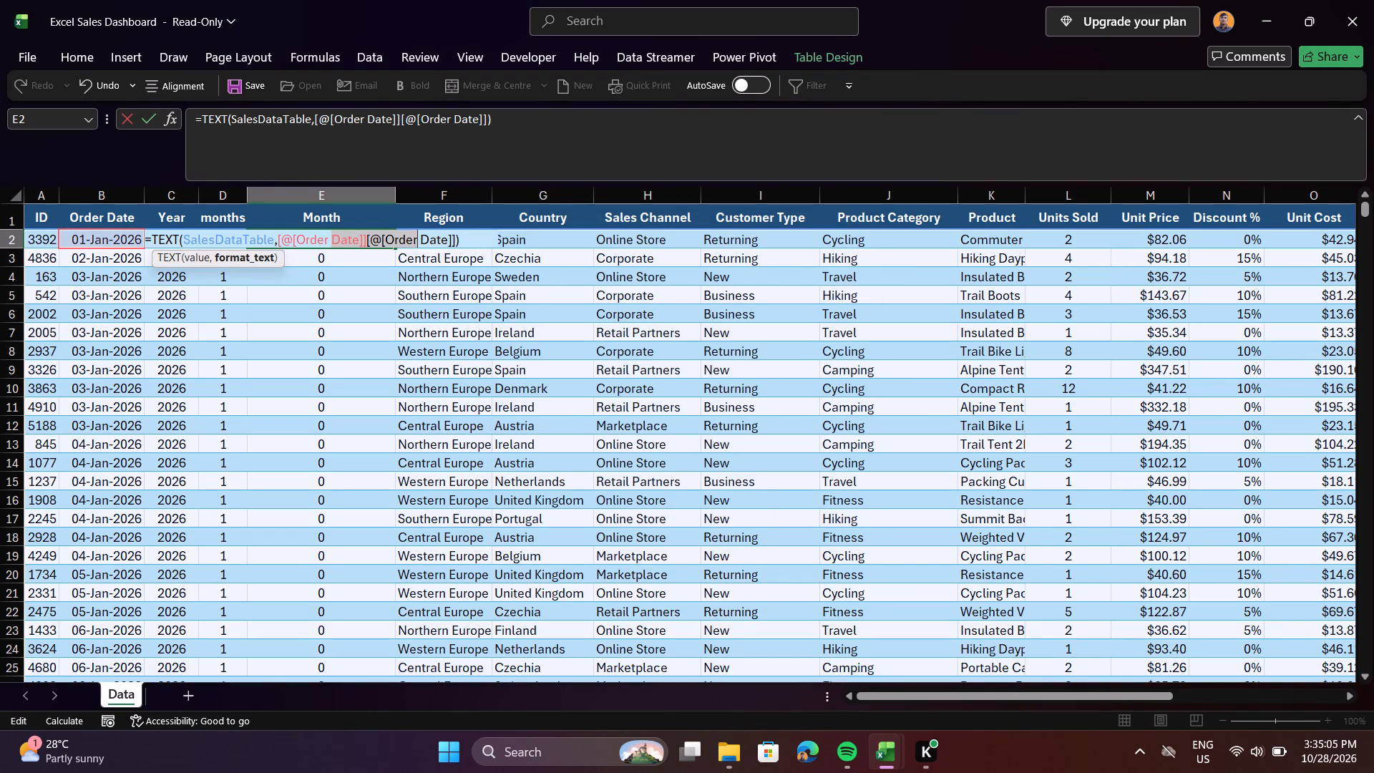
# Replace the selected middle part of the E2 formula's format argument with a reference to E4 and try to enter the formula.
pyautogui.click(265, 271)
pyautogui.press('Return')
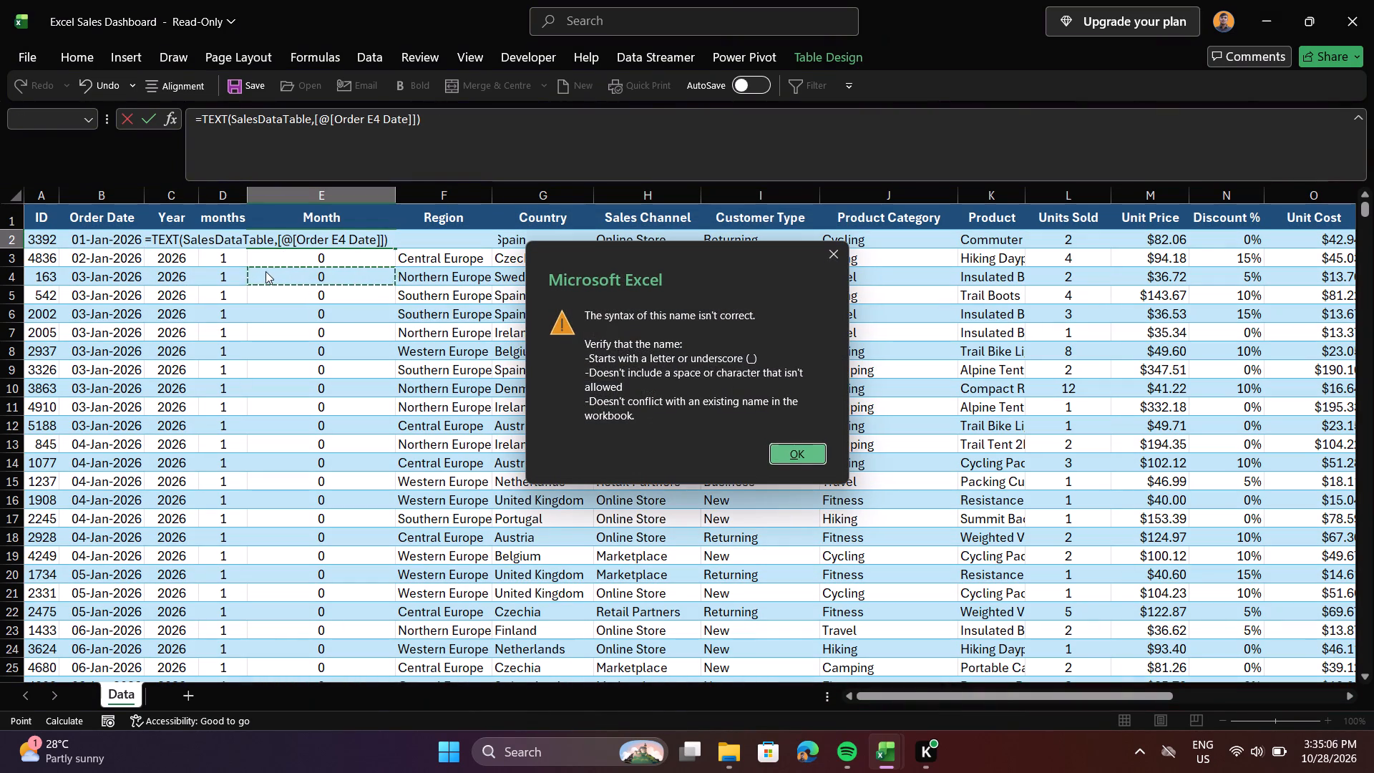
pyautogui.click(798, 449)
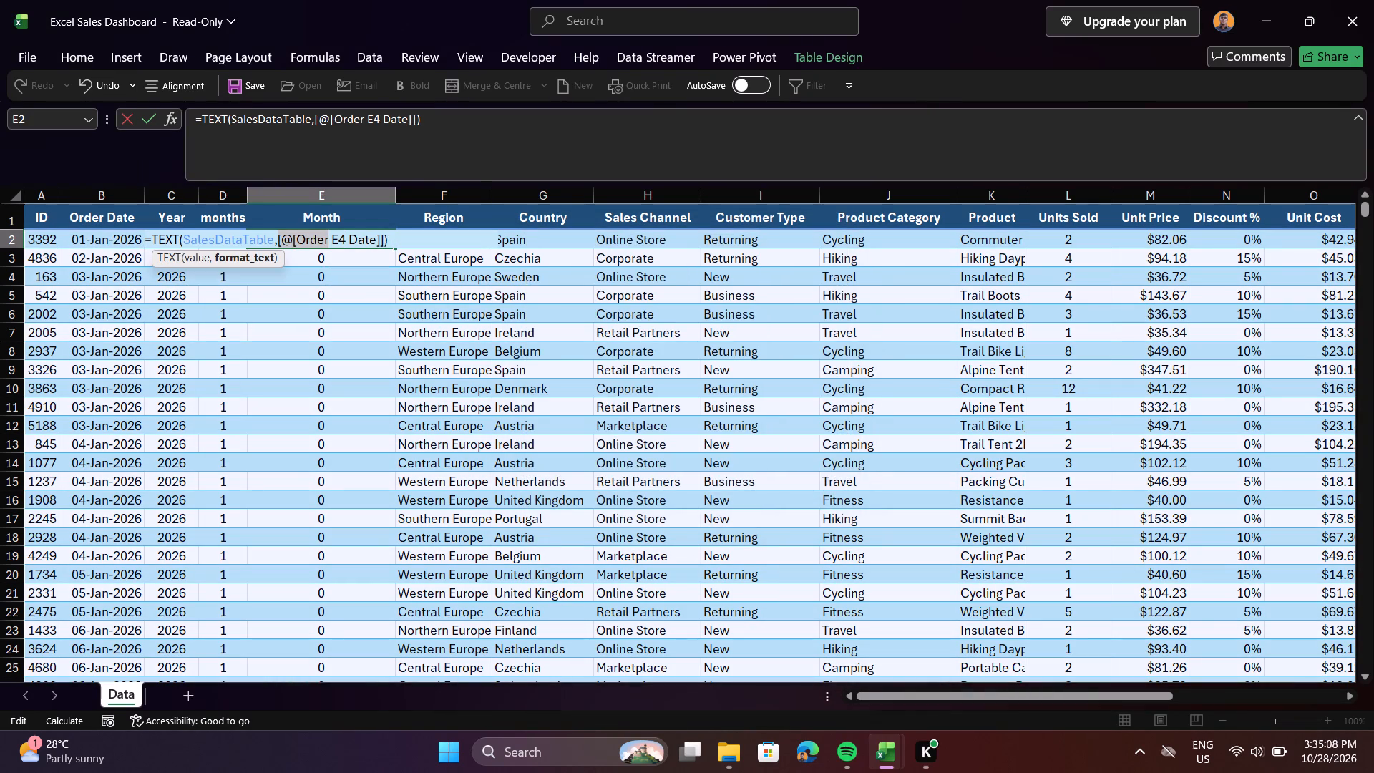